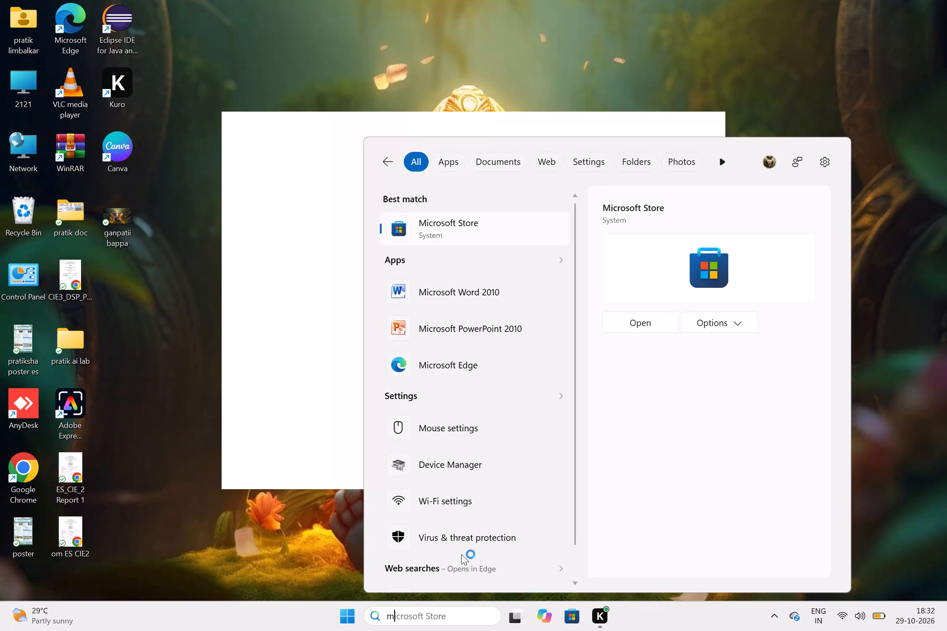
Find the Mission Planner app by searching for "miss", launch it, and maximize its console window.
key("i")
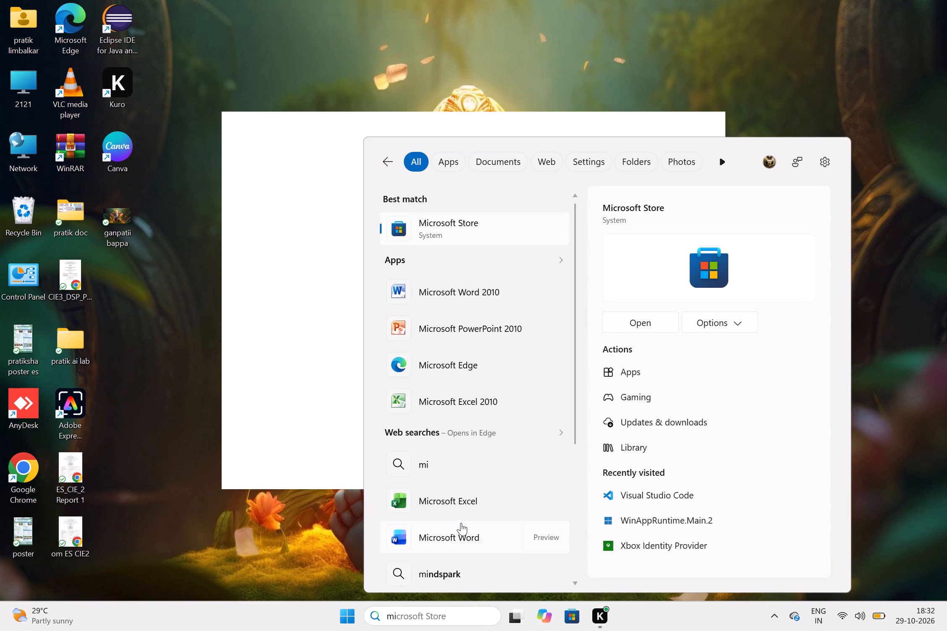
type("ss")
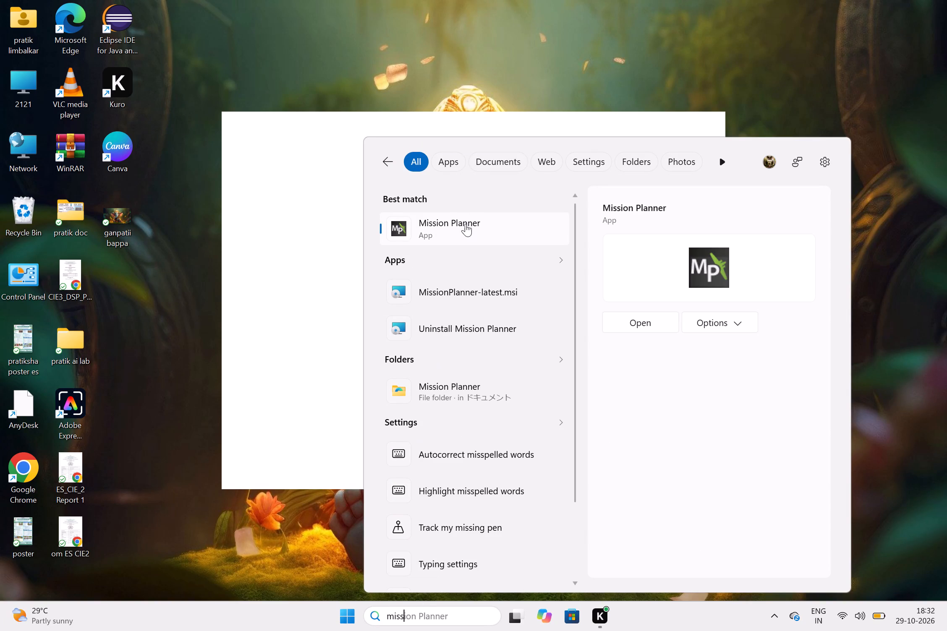
left_click(466, 225)
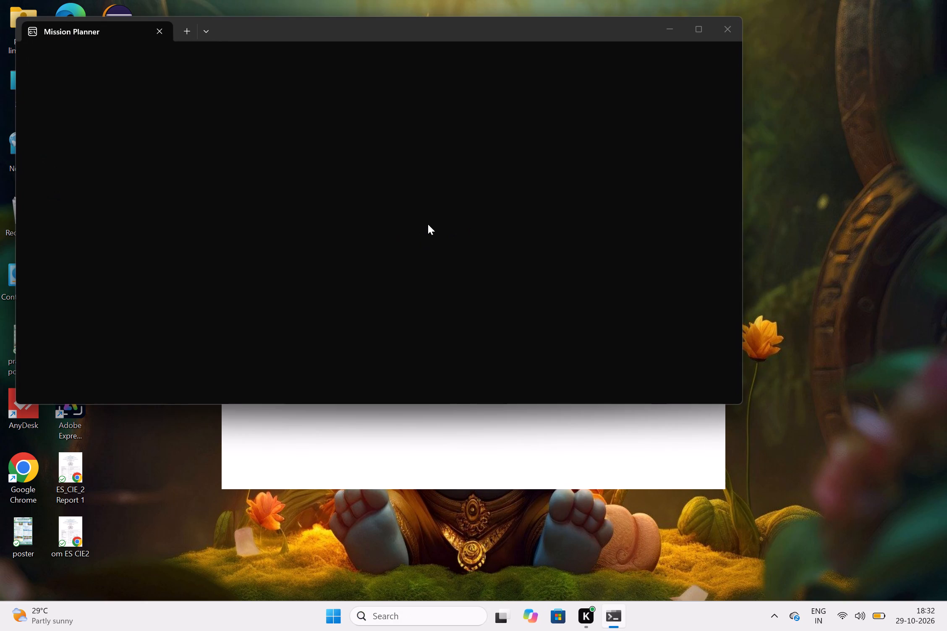
left_click(700, 29)
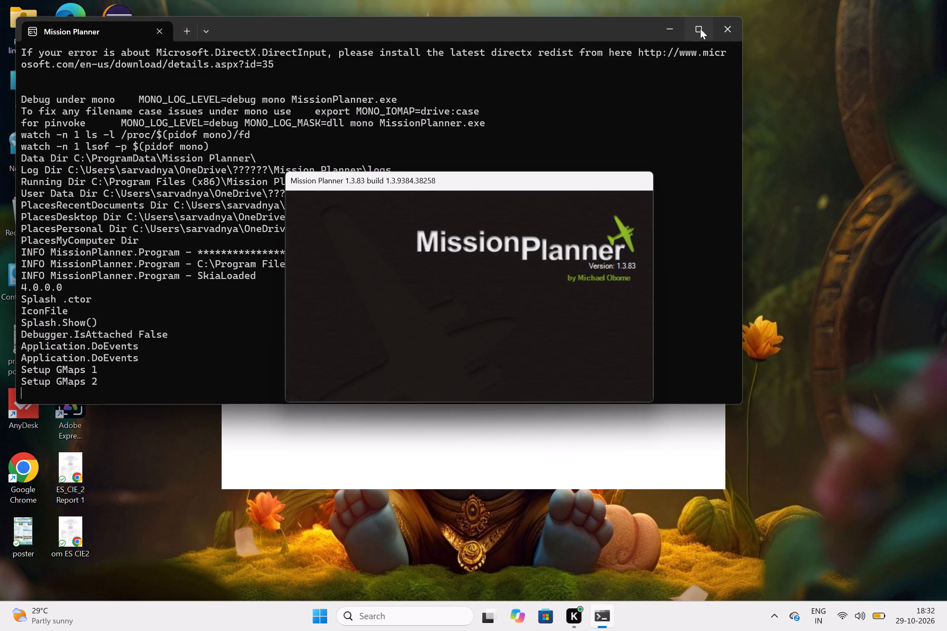
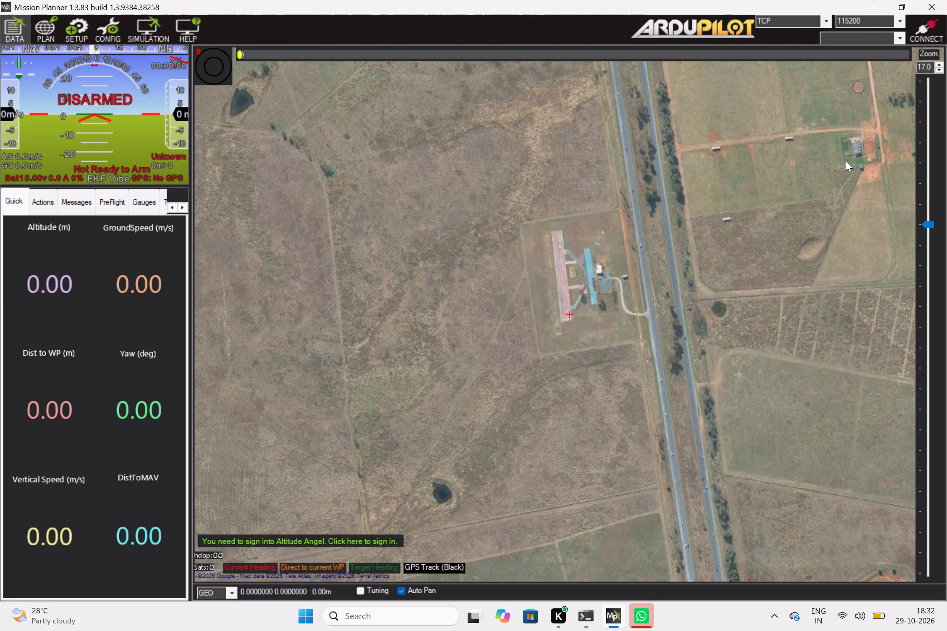
Open the simulation setup screen, where the vehicle firmware and home location are chosen.
left_click(148, 22)
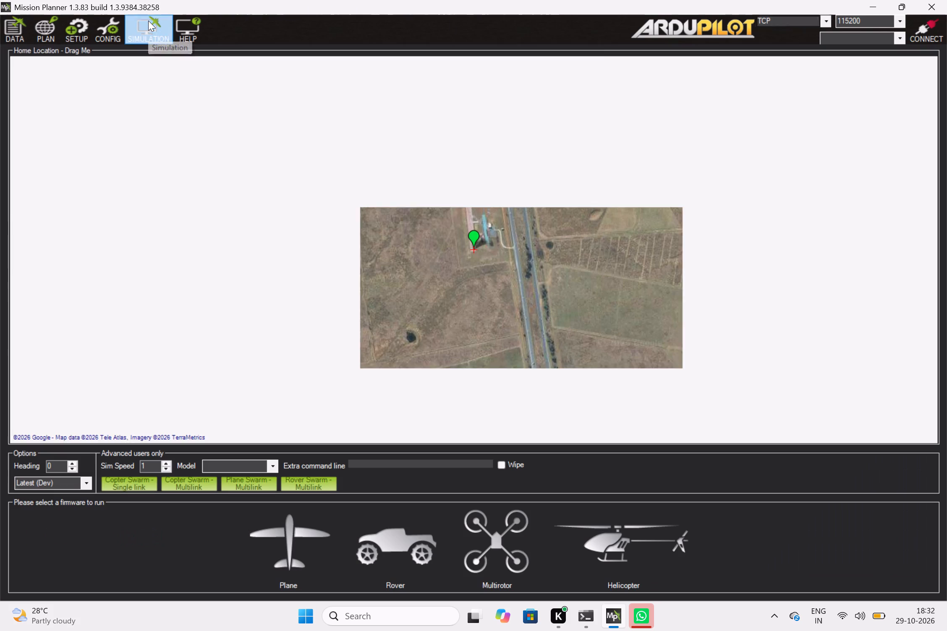
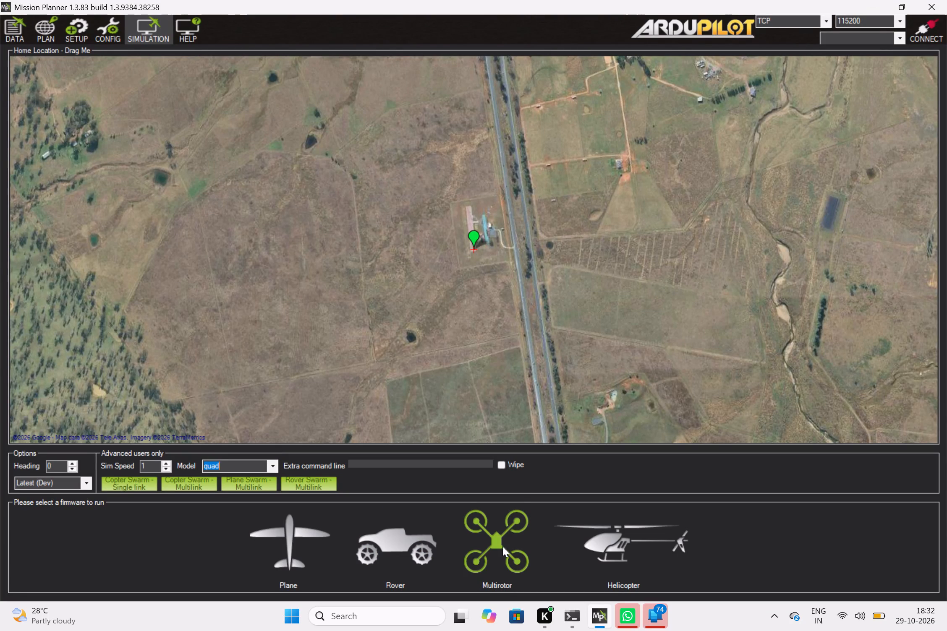
Start the simulated vehicle with the Multirotor firmware, using the quad model and the current home location.
left_click(491, 542)
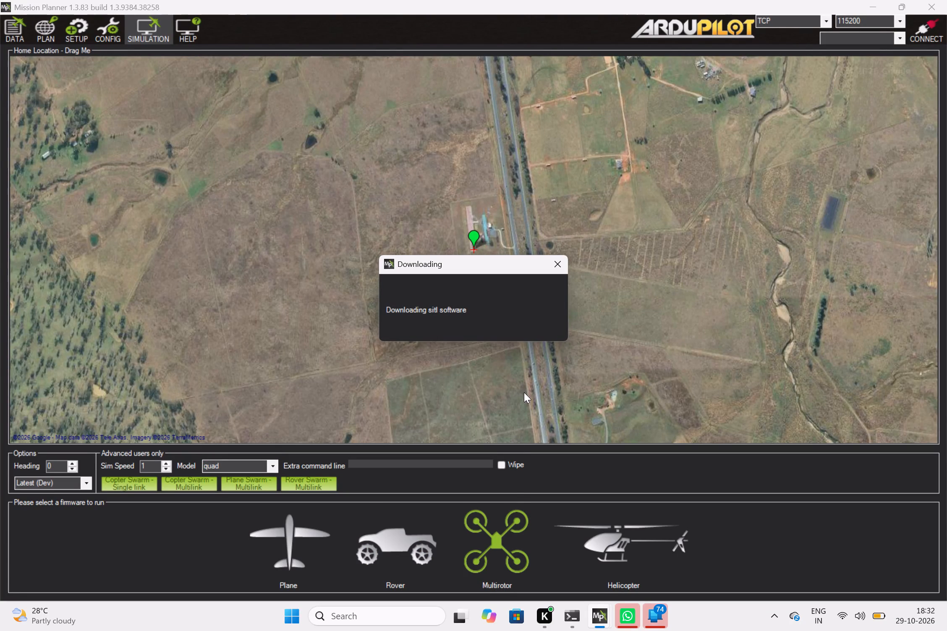
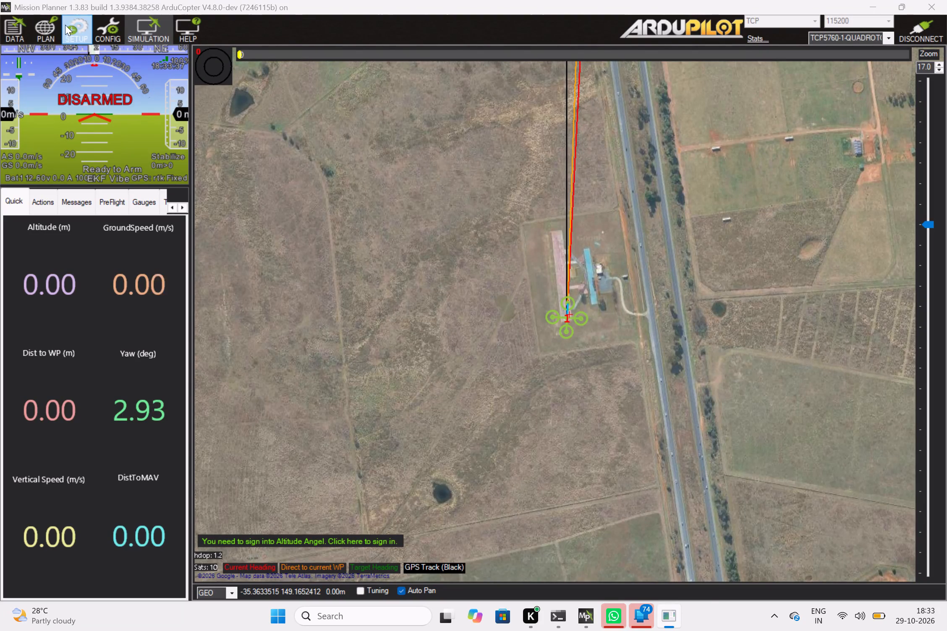
On the flight planning screen, set the home location to the vehicle's current position.
left_click(39, 25)
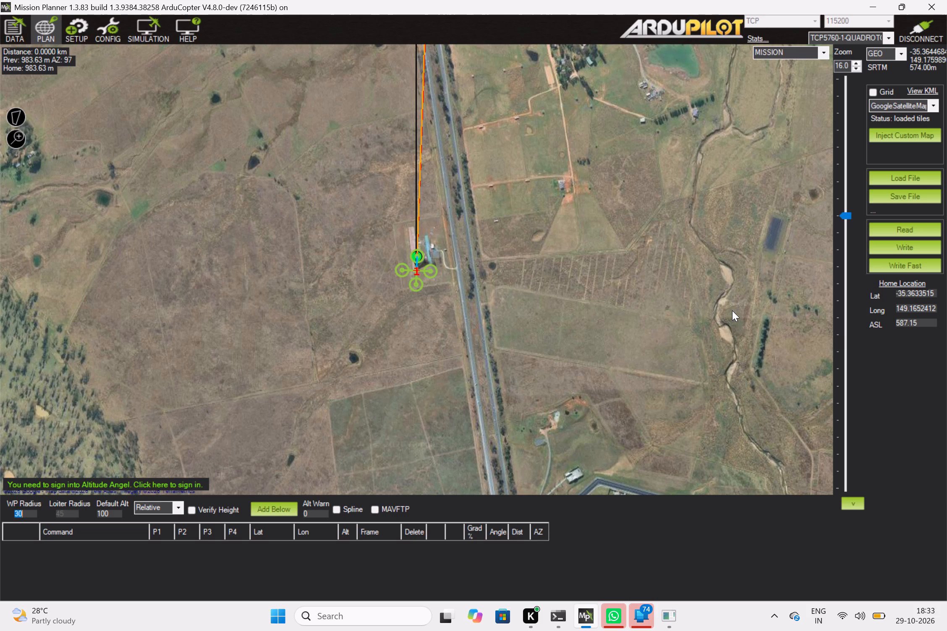
left_click(913, 283)
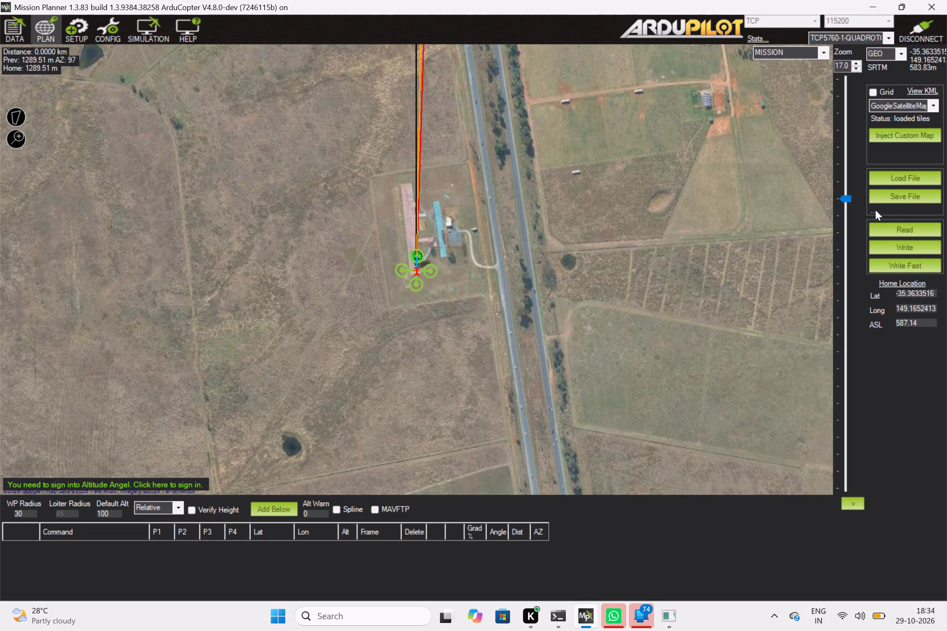
Add a first mission item below the map and make it a TAKEOFF command.
left_click_drag(853, 200, 853, 177)
left_click_drag(844, 198, 846, 177)
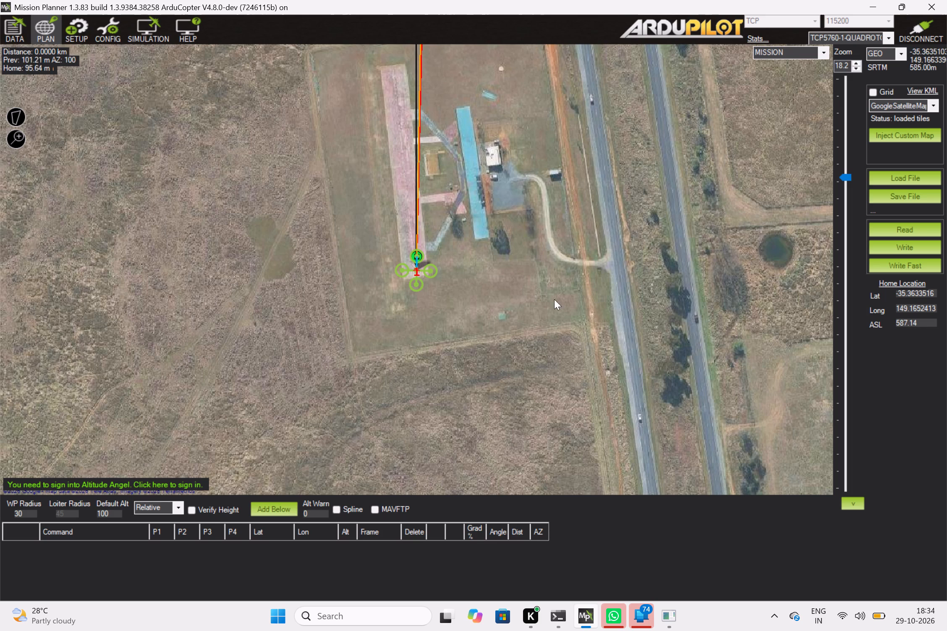
left_click(284, 506)
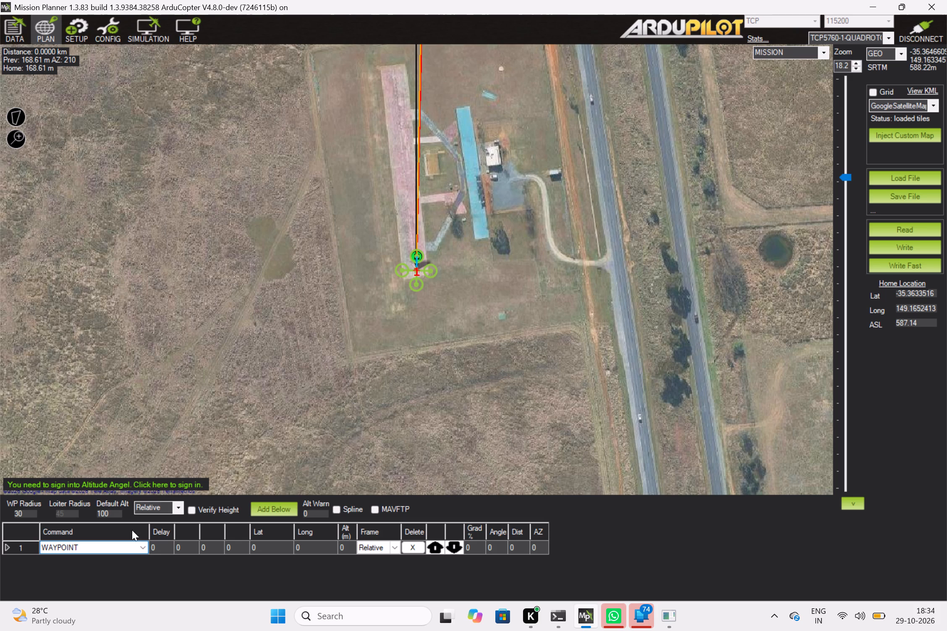
left_click(145, 548)
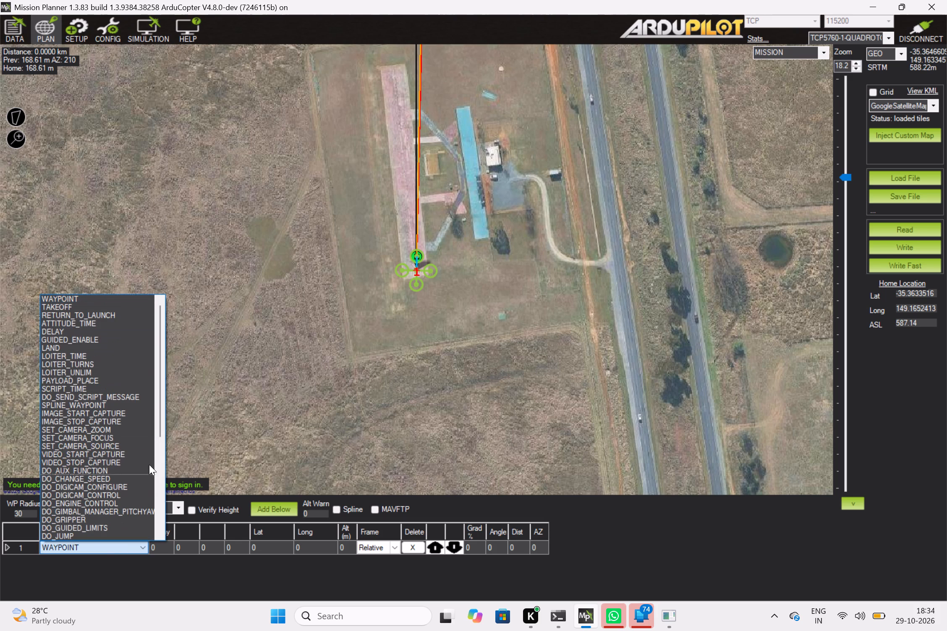
left_click(123, 306)
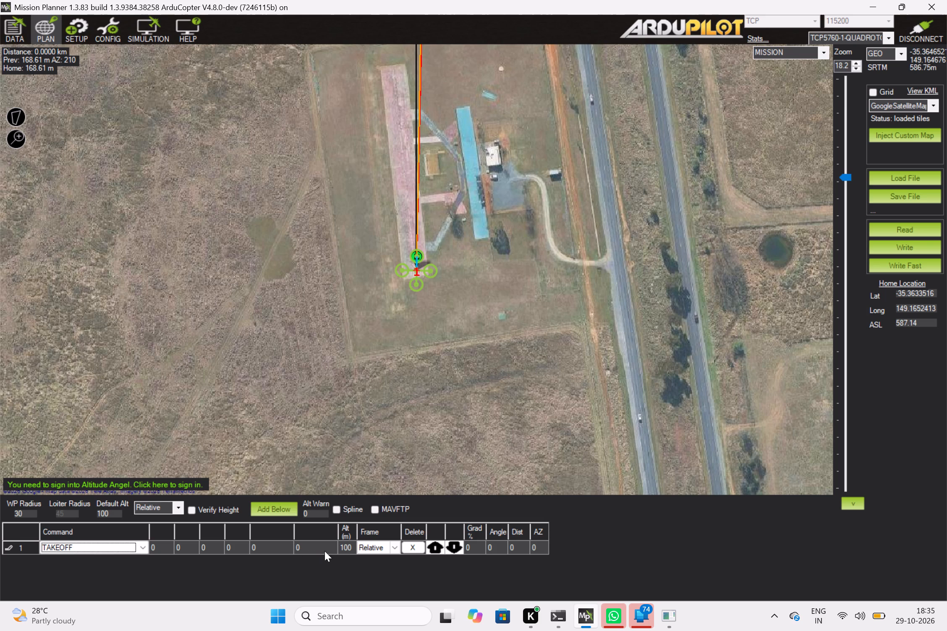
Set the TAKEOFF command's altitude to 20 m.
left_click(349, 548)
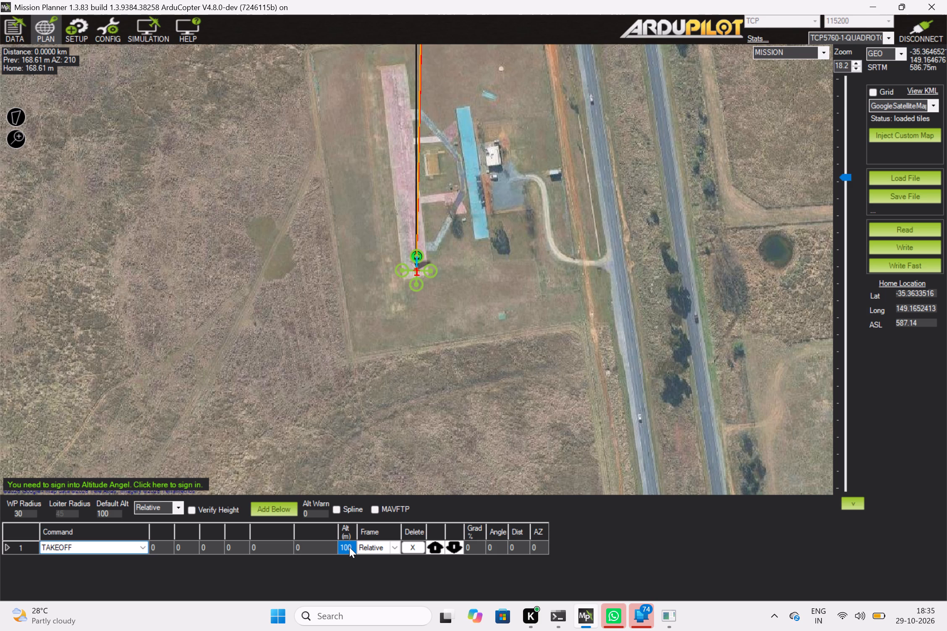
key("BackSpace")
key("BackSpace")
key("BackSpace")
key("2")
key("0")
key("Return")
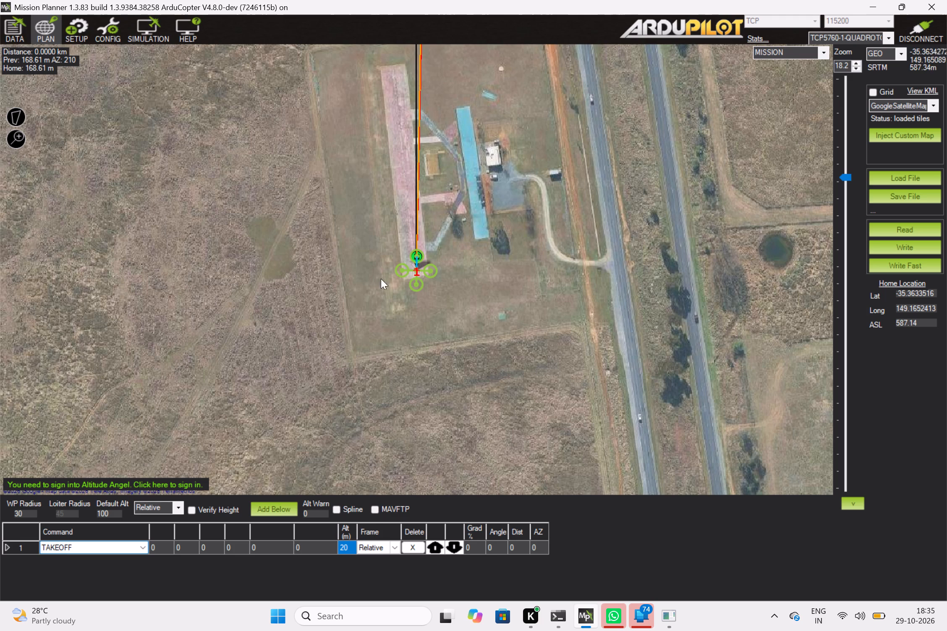
Place five waypoints clockwise around the home point, from its west side over the buildings to its southeast side.
left_click(331, 244)
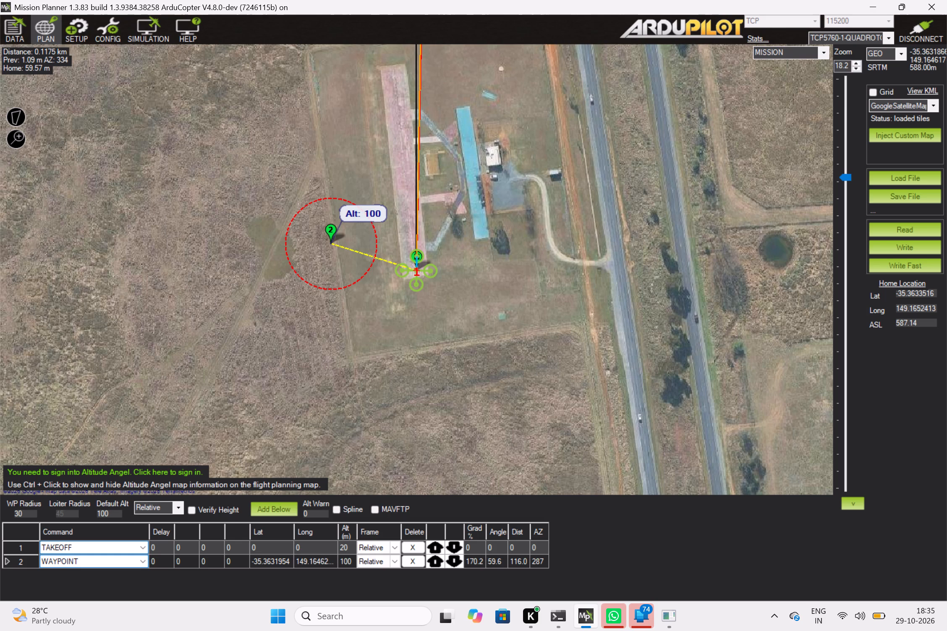
left_click(385, 171)
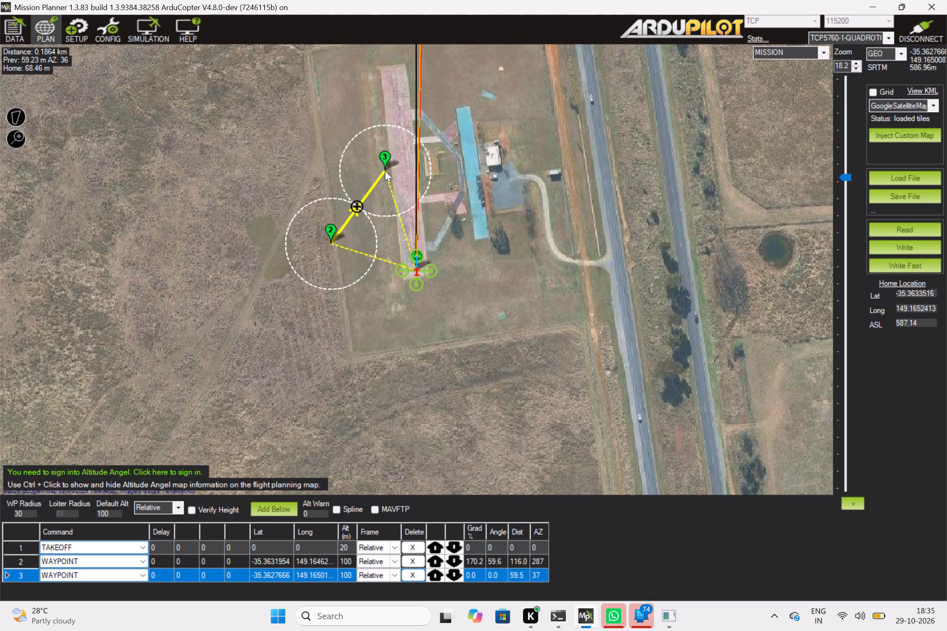
left_click(492, 172)
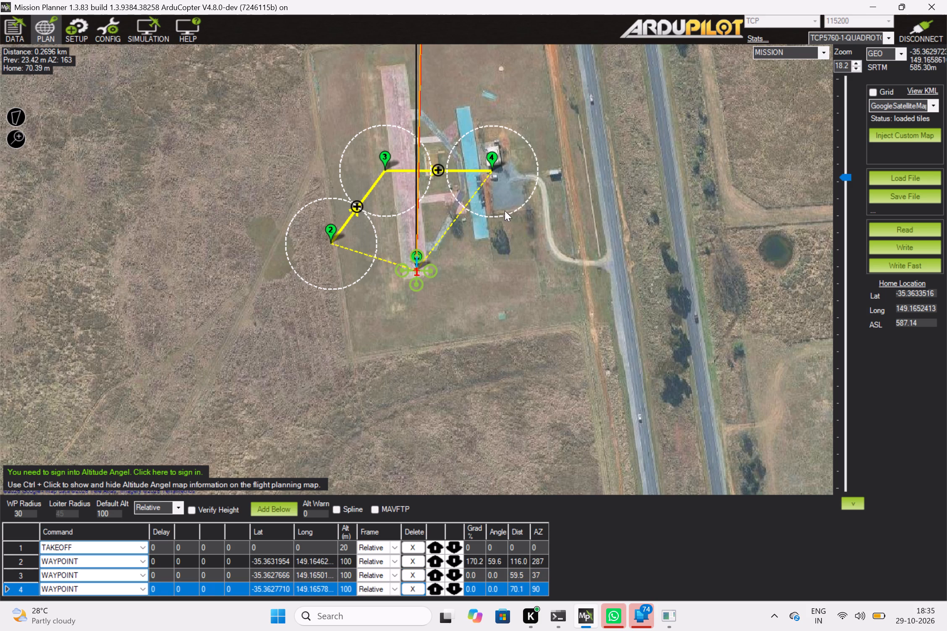
left_click(513, 257)
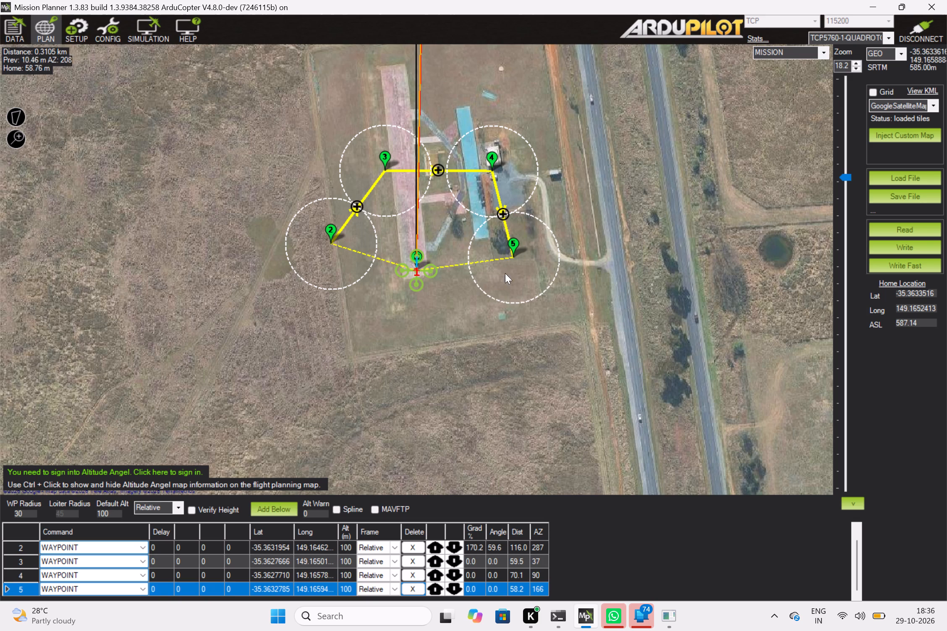
left_click(461, 297)
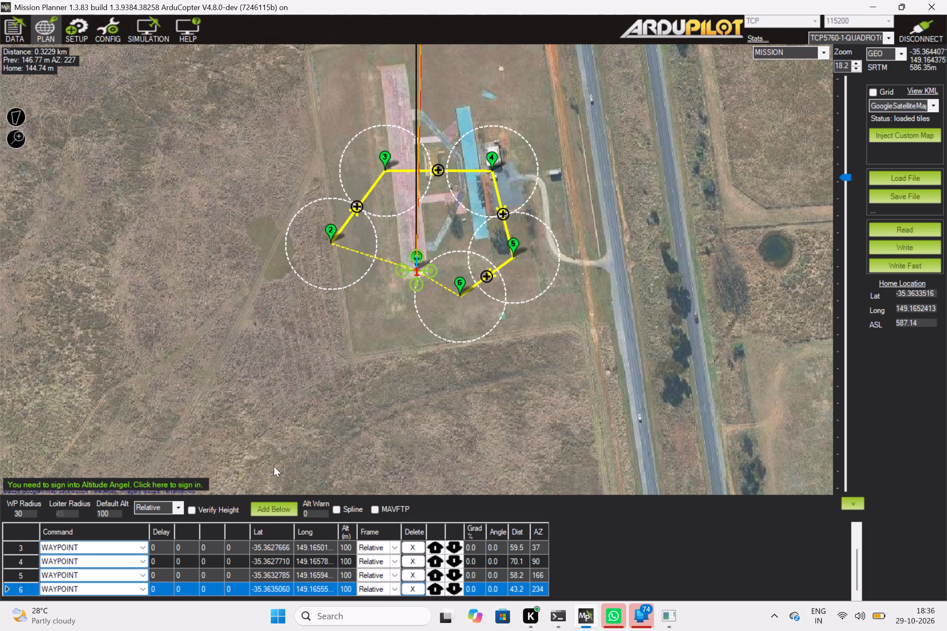
Append a RETURN_TO_LAUNCH command as the last mission item.
left_click(283, 503)
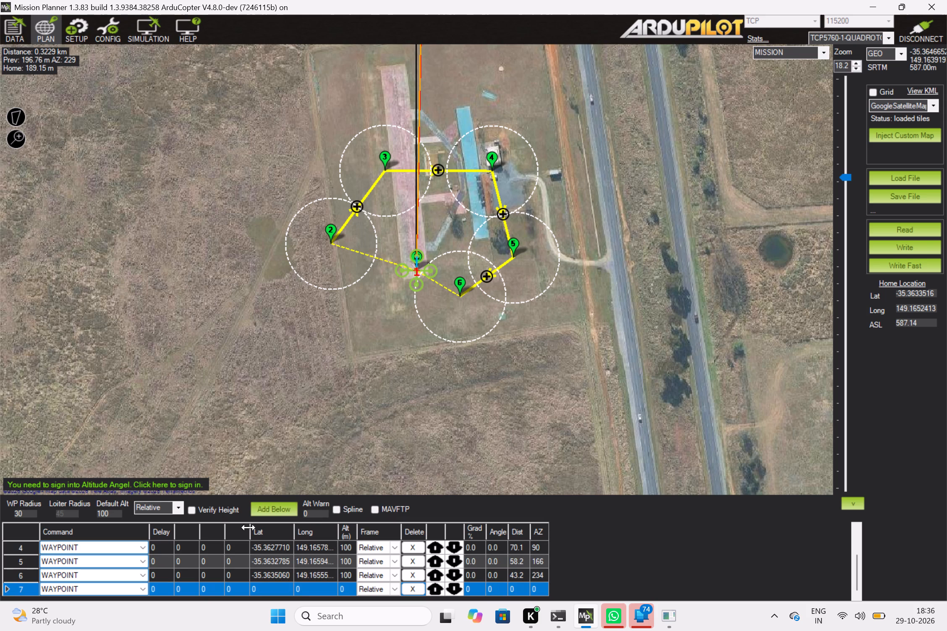
left_click(144, 587)
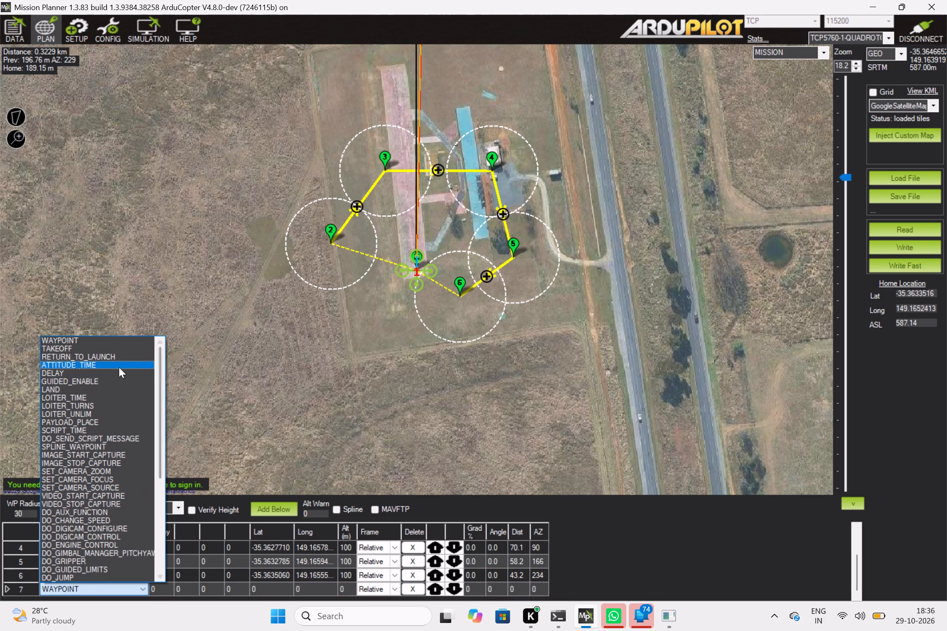
left_click(112, 358)
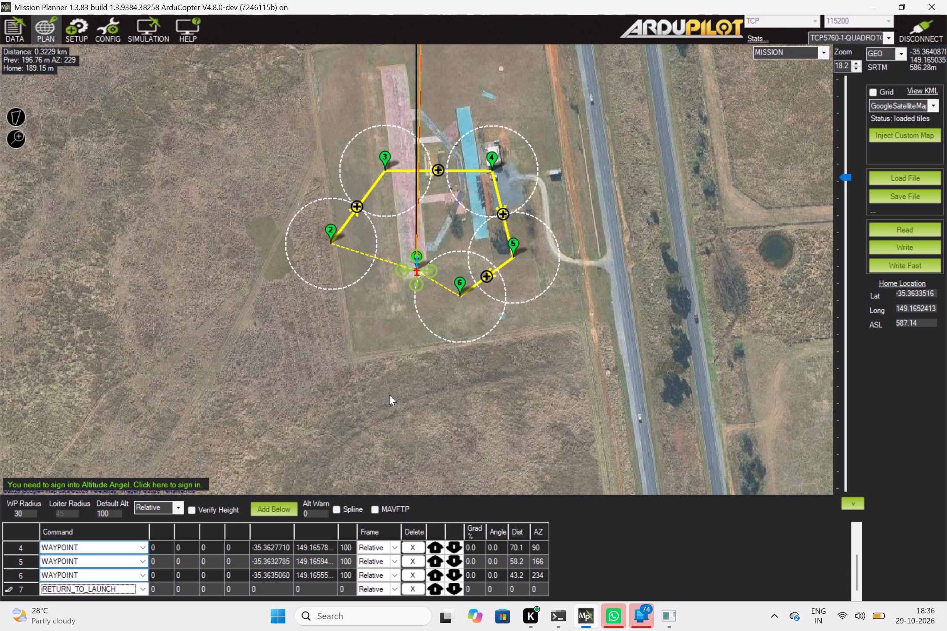
Set the TAKEOFF command's altitude to 100 m.
scroll(339, 548, "up", 1)
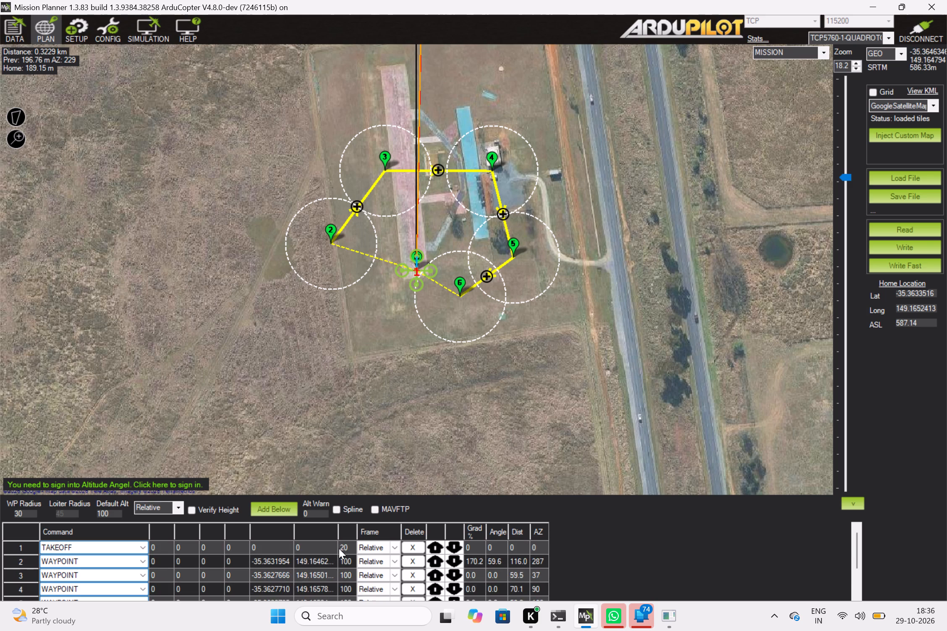
scroll(339, 548, "down", 1)
scroll(354, 564, "up", 2)
left_click(345, 547)
key("BackSpace")
type("100")
key("Return")
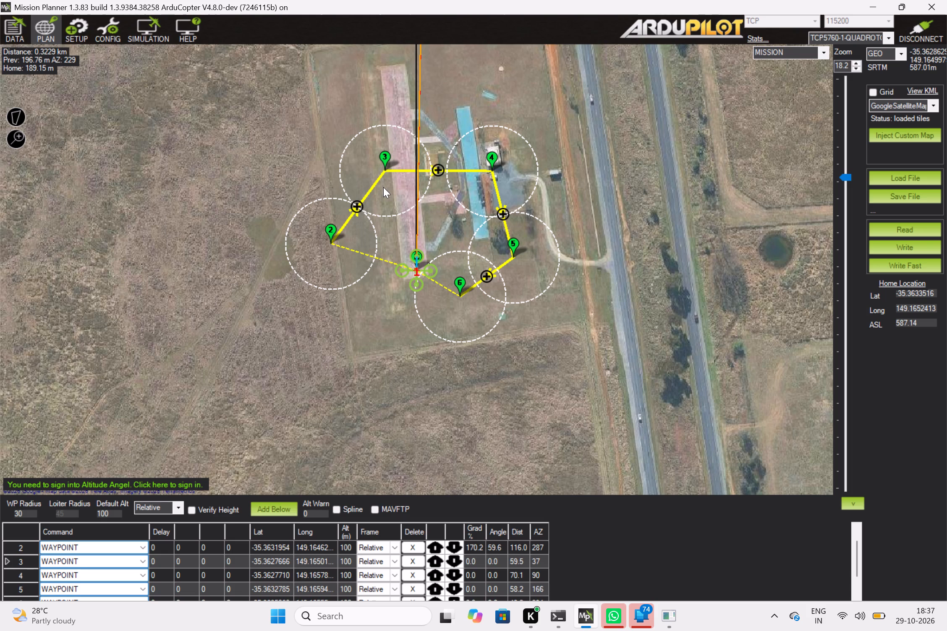
Write the planned mission to the vehicle.
scroll(196, 536, "down", 1)
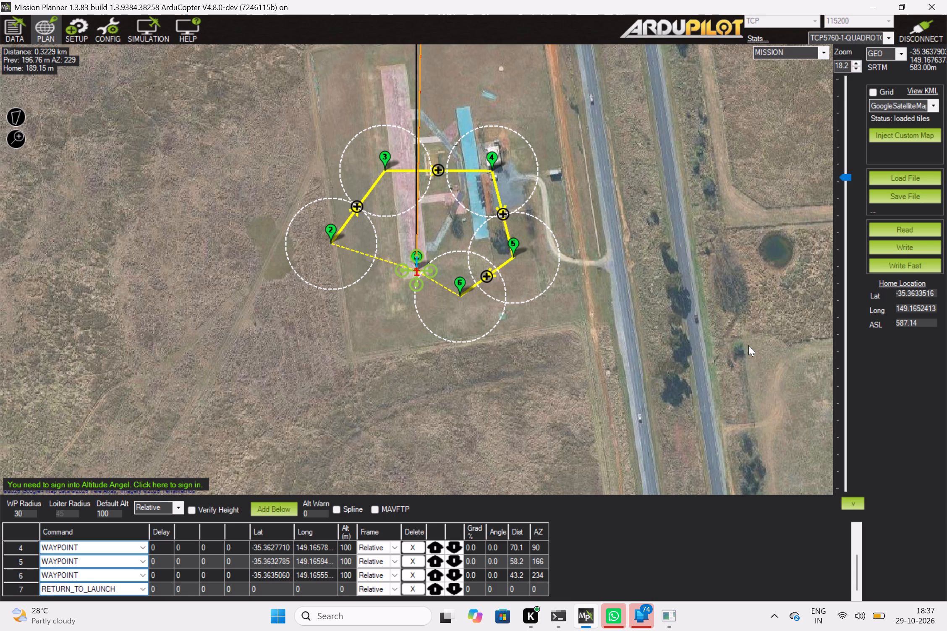
left_click(903, 245)
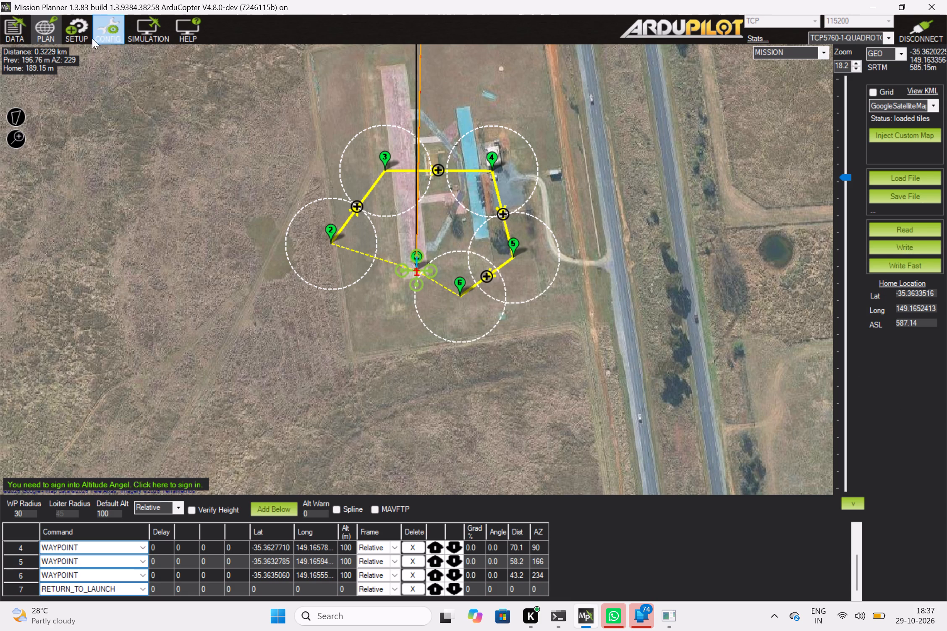
In the flight data actions, choose Mission_Start as action, 0 (Home) as waypoint, Stabilize as mode and Home Location as mount option.
left_click(16, 32)
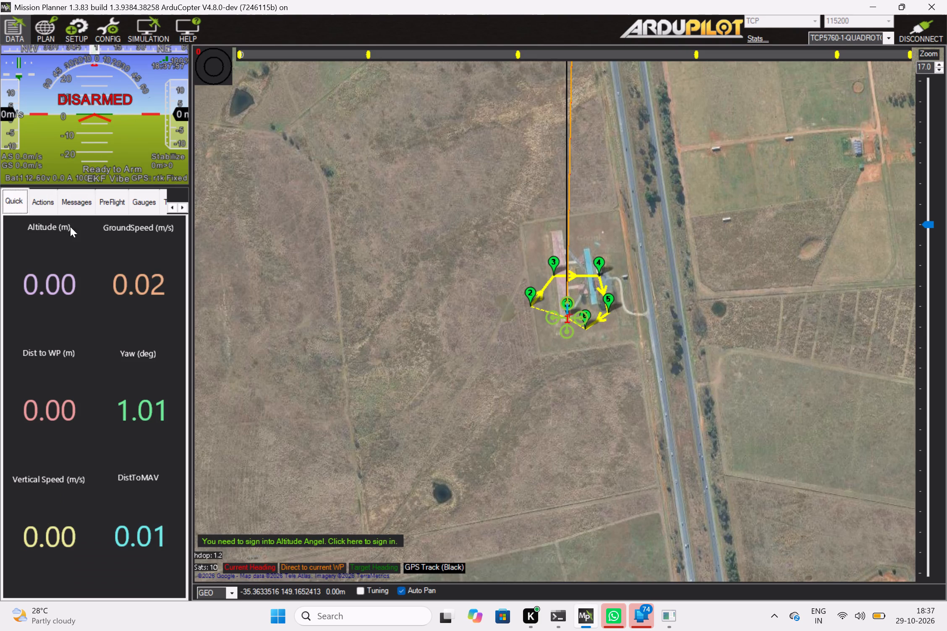
left_click(38, 196)
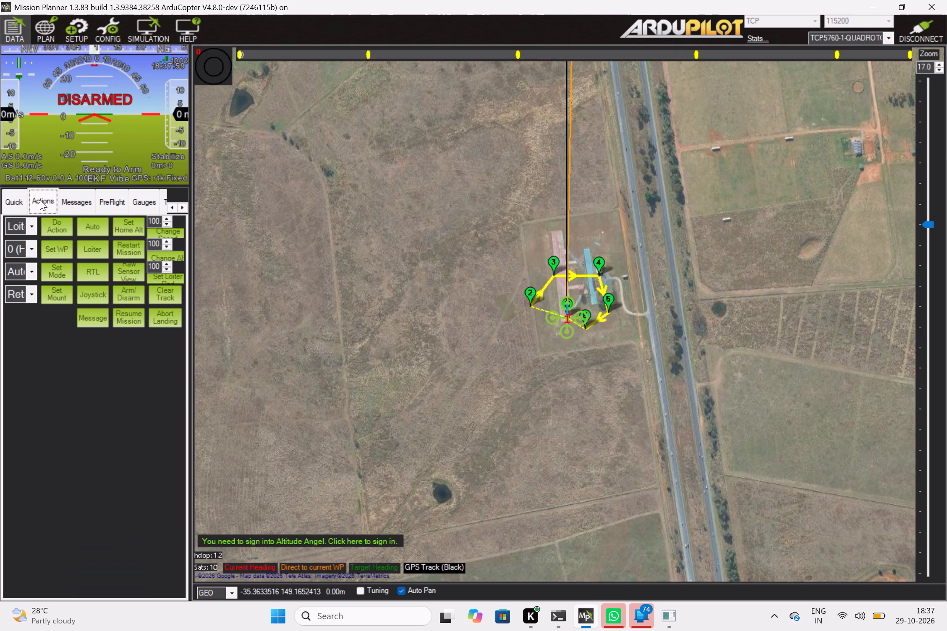
left_click(32, 226)
left_click(28, 279)
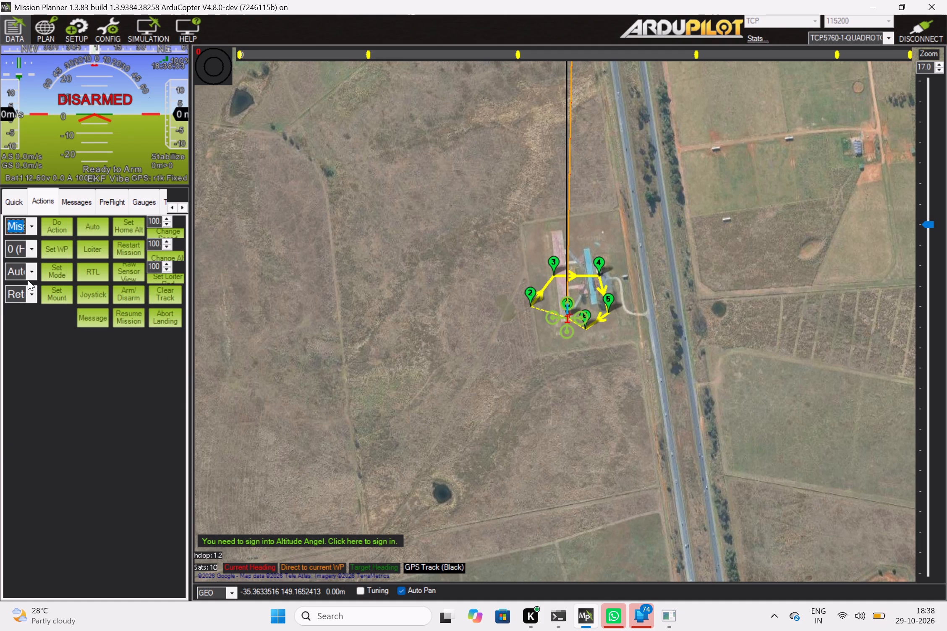
left_click(28, 250)
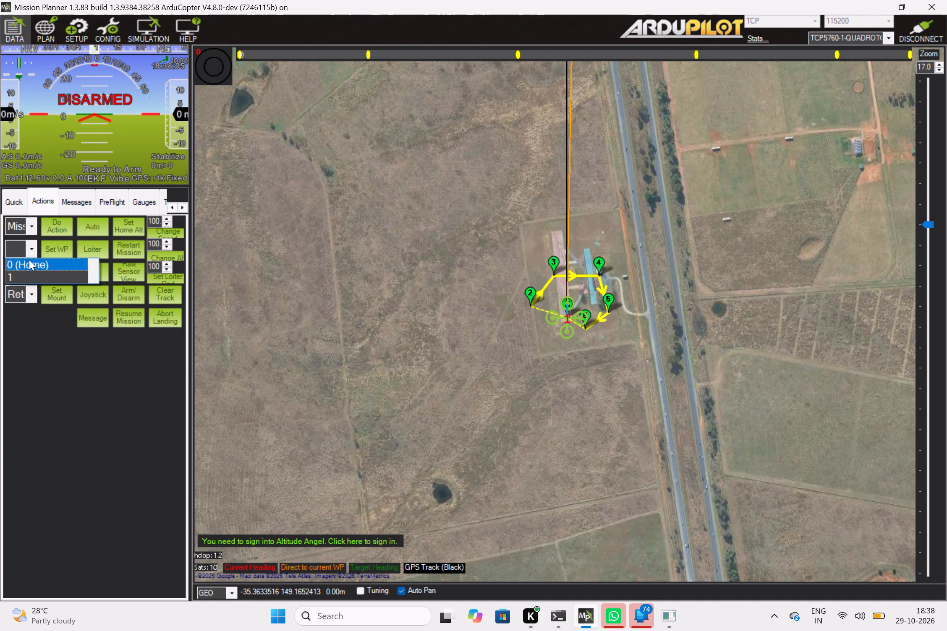
left_click(29, 260)
left_click(30, 271)
left_click(32, 281)
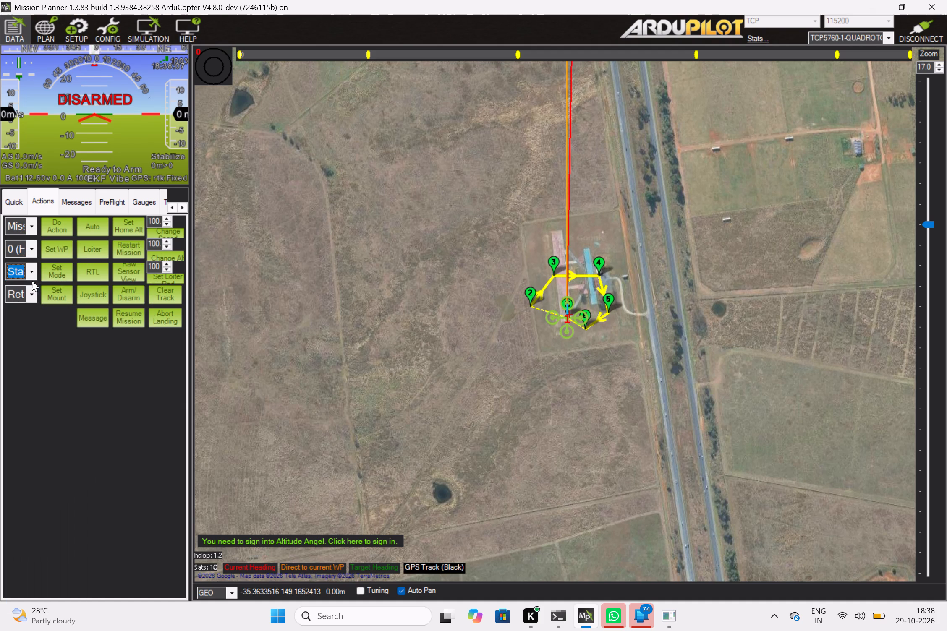
left_click(32, 292)
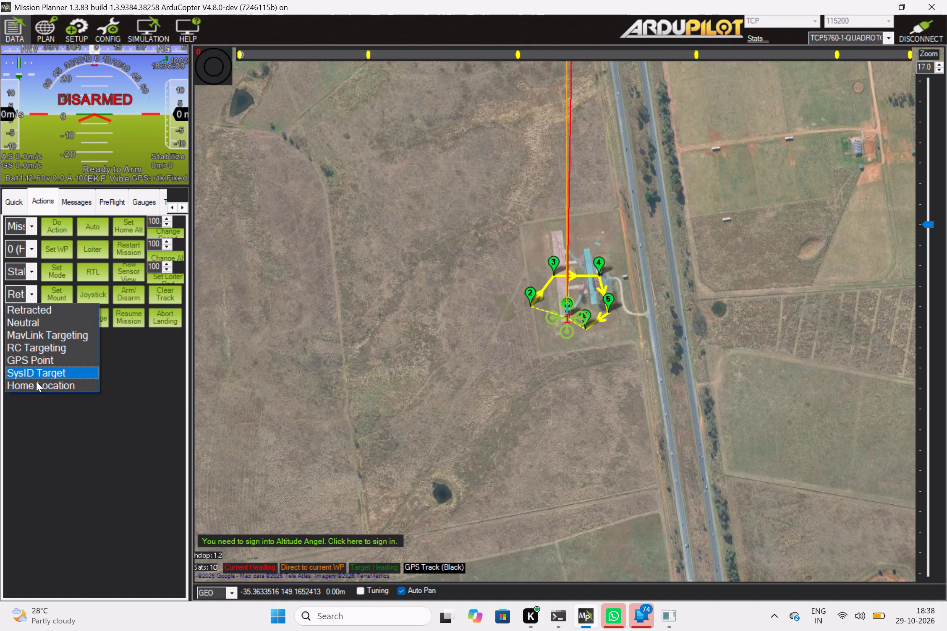
left_click(36, 381)
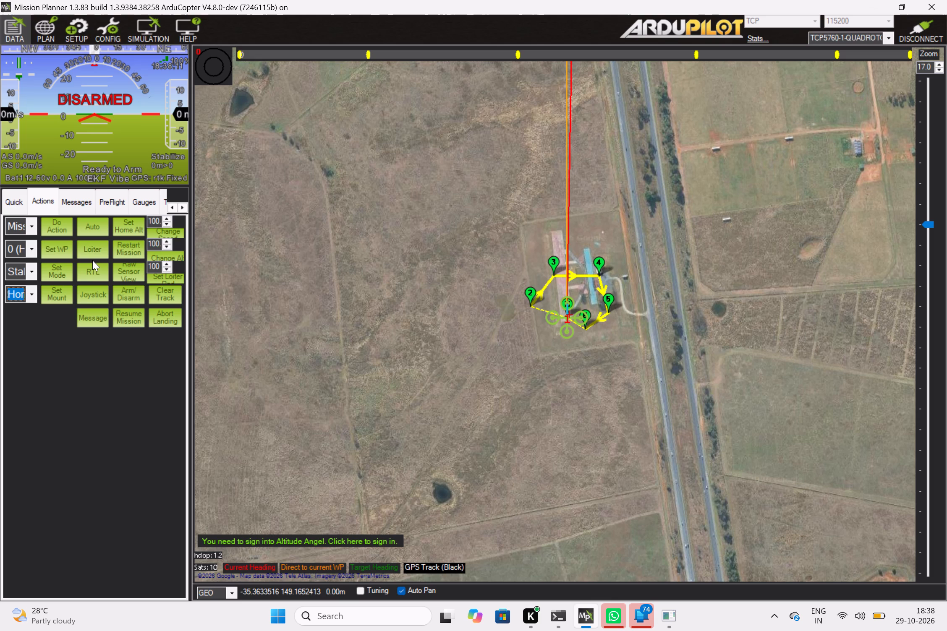
Switch the vehicle to Loiter mode and arm it.
left_click(92, 252)
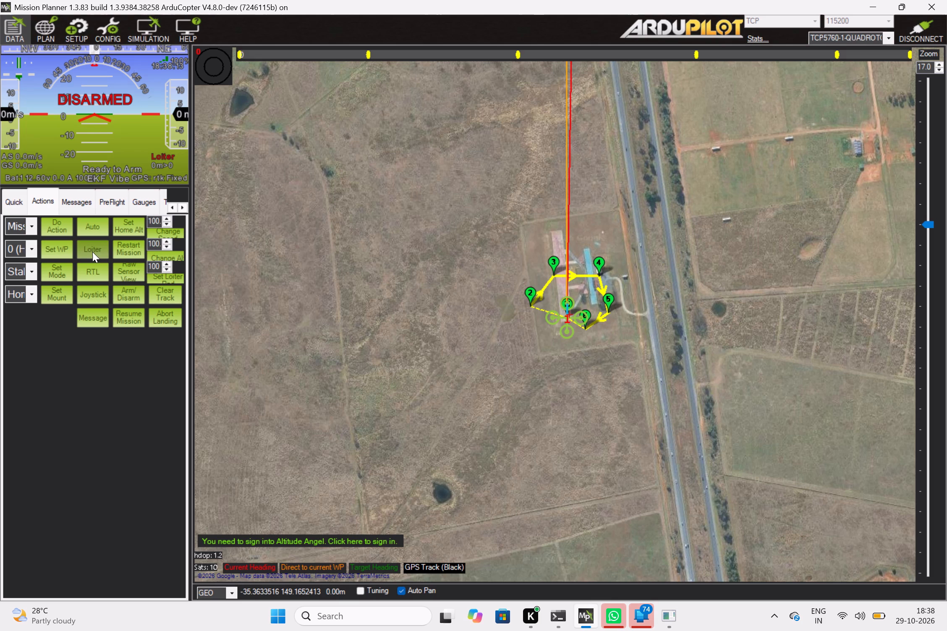
left_click(132, 294)
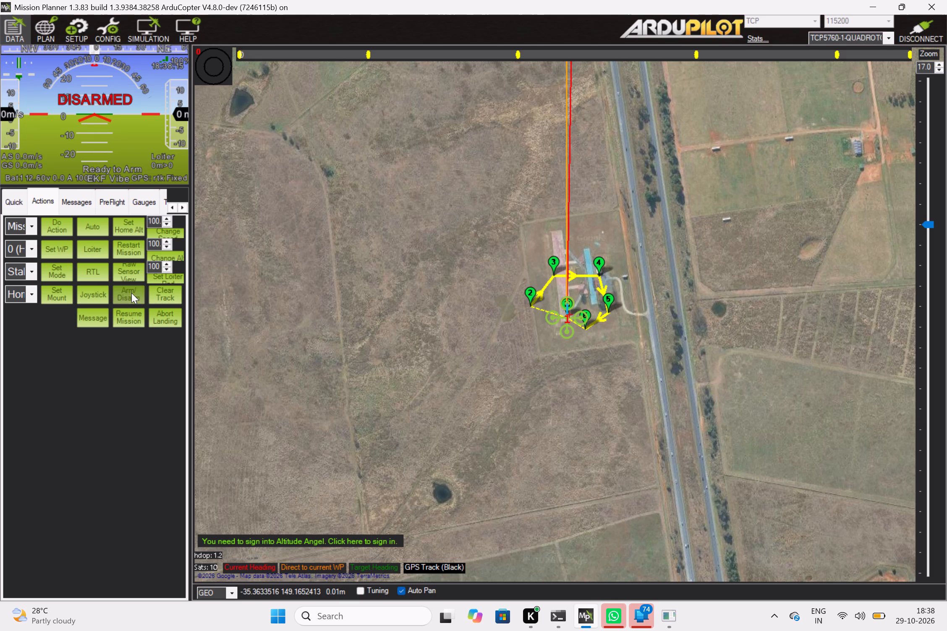
Run the Mission_Start action on the armed vehicle and follow its flight along the waypoints on the map.
left_click(63, 229)
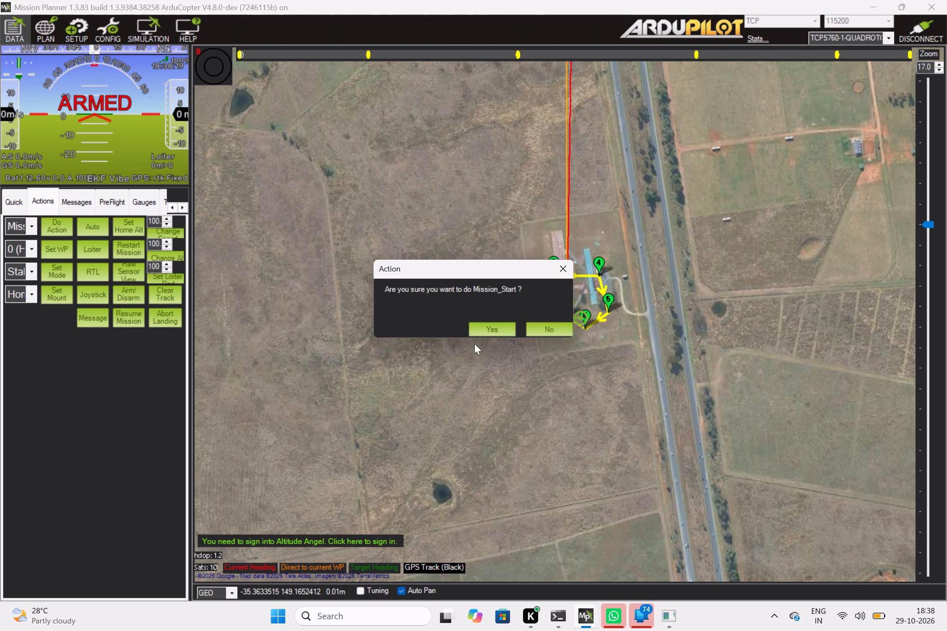
left_click(499, 334)
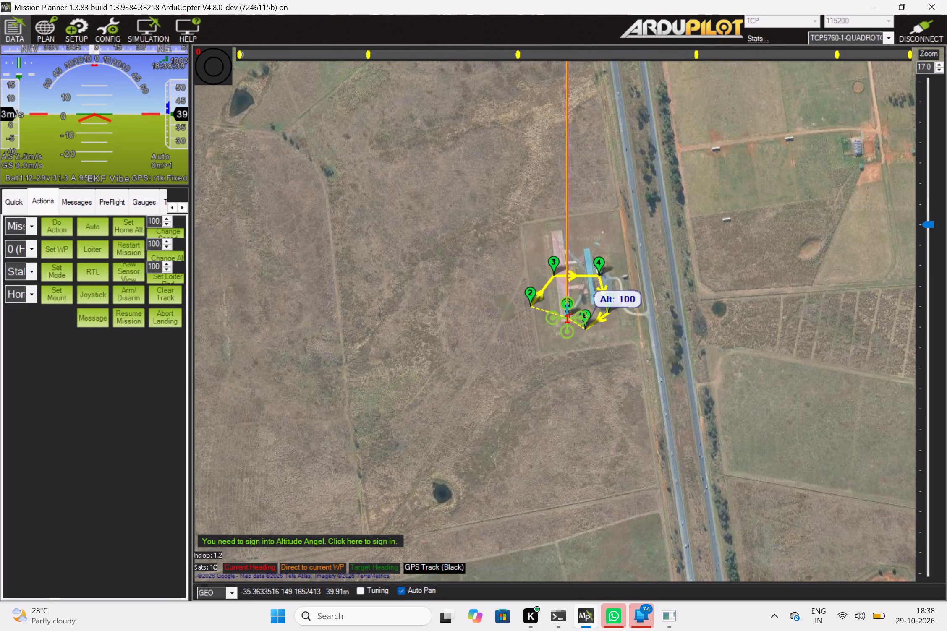
scroll(576, 326, "up", 2)
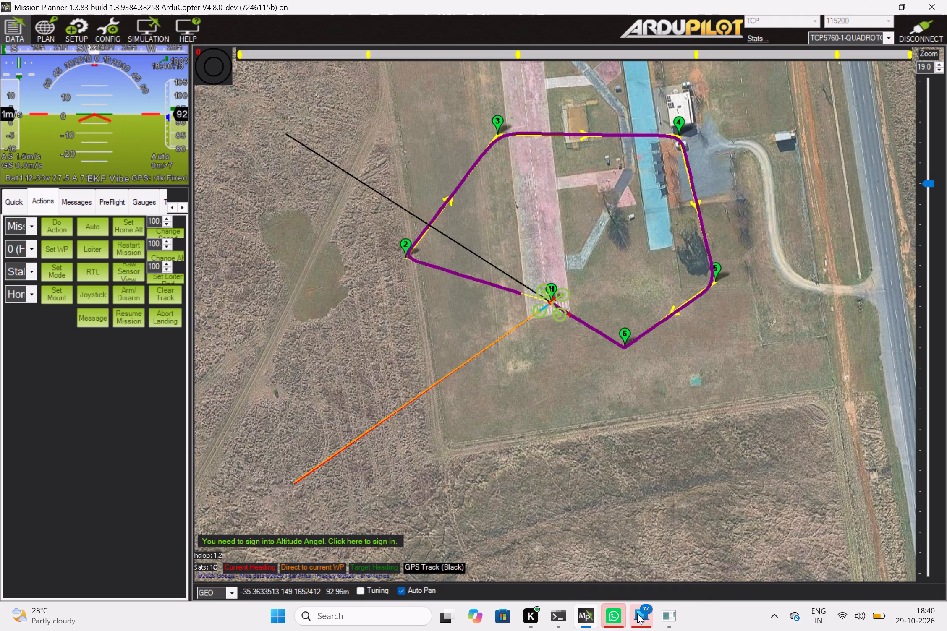
Close WhatsApp and the other background app showing notifications.
left_click(688, 503)
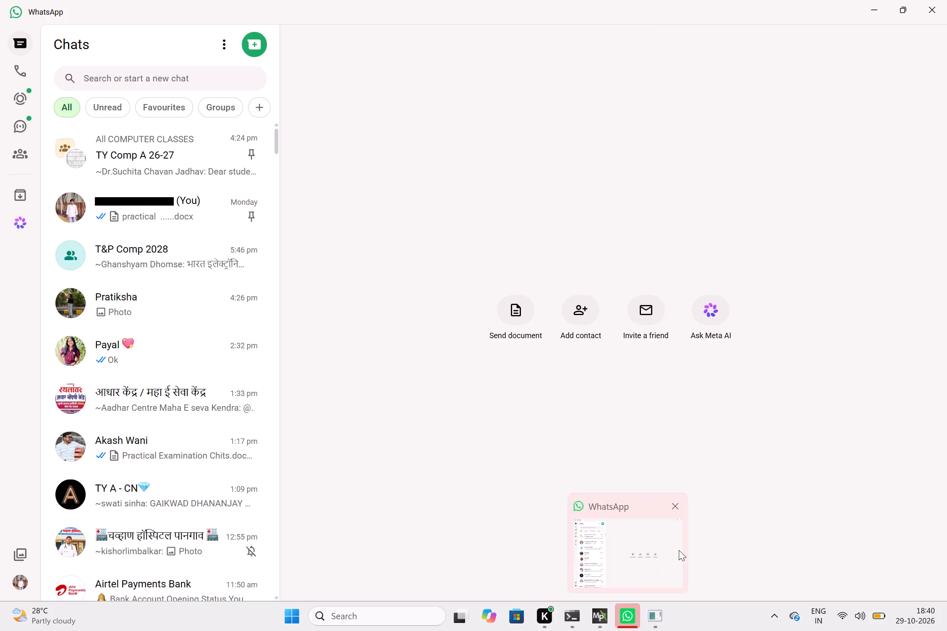
left_click(681, 506)
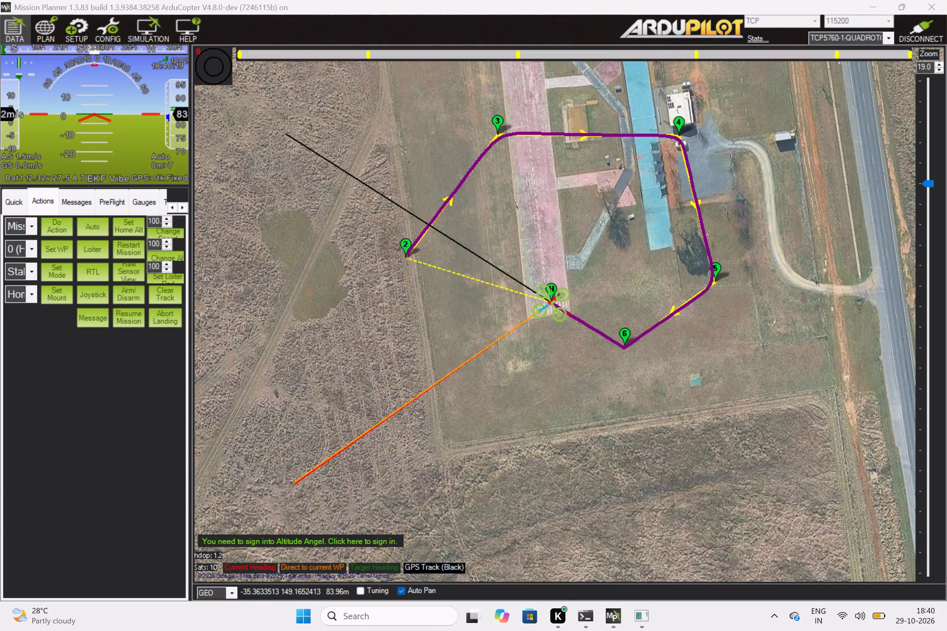
Close Mission Planner.
left_click(931, 3)
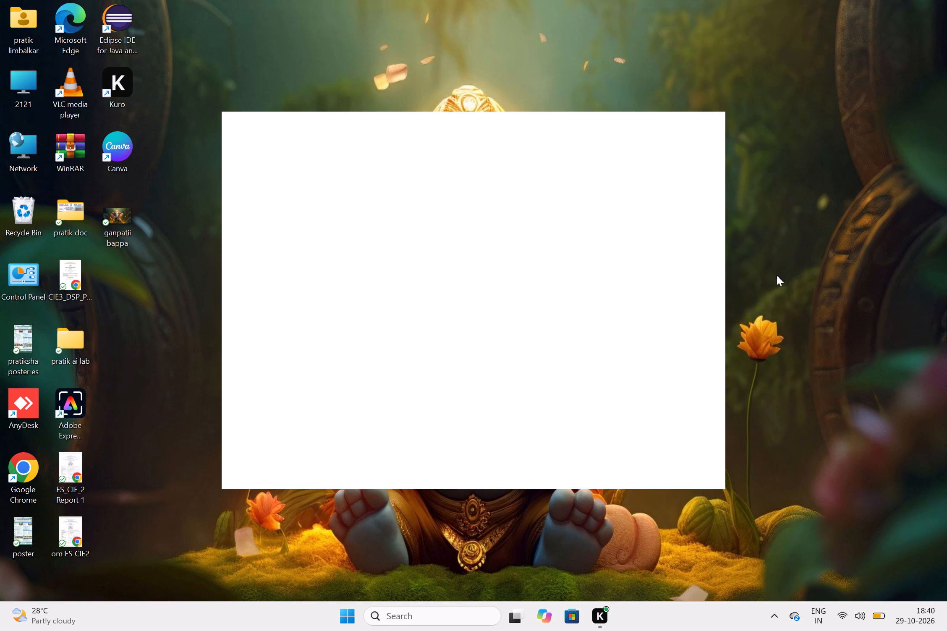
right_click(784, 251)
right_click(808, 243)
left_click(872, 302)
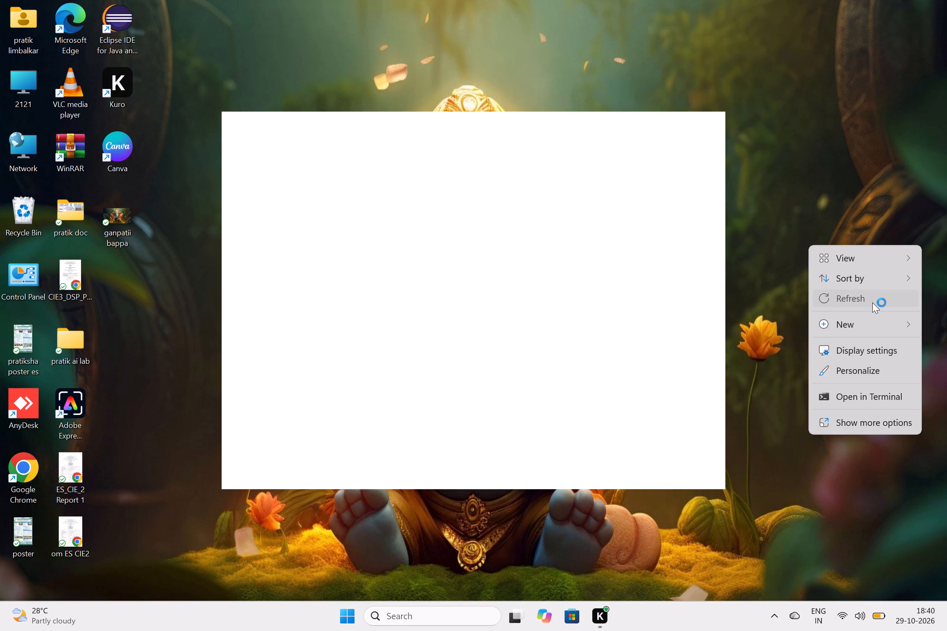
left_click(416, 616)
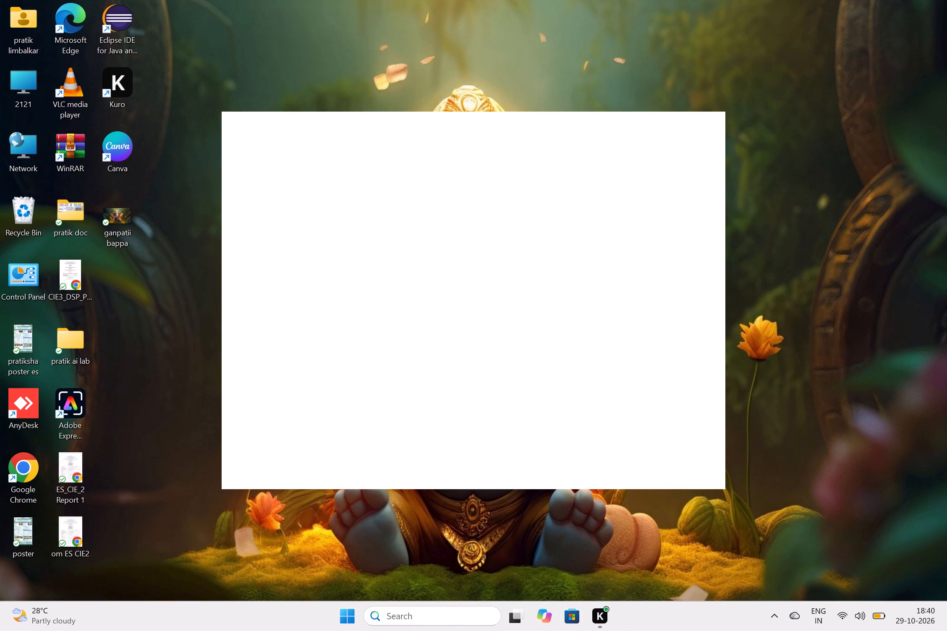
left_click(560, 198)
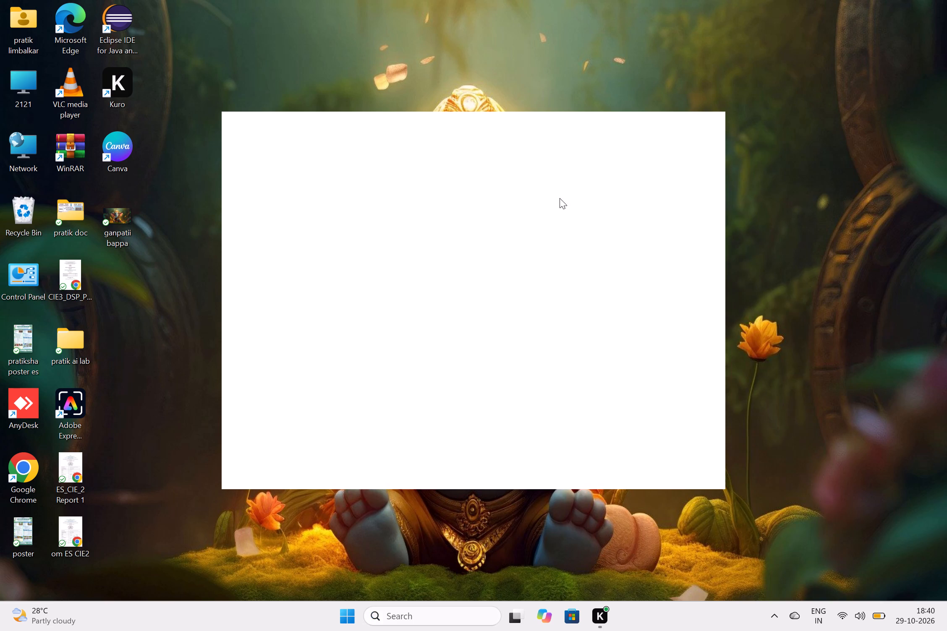
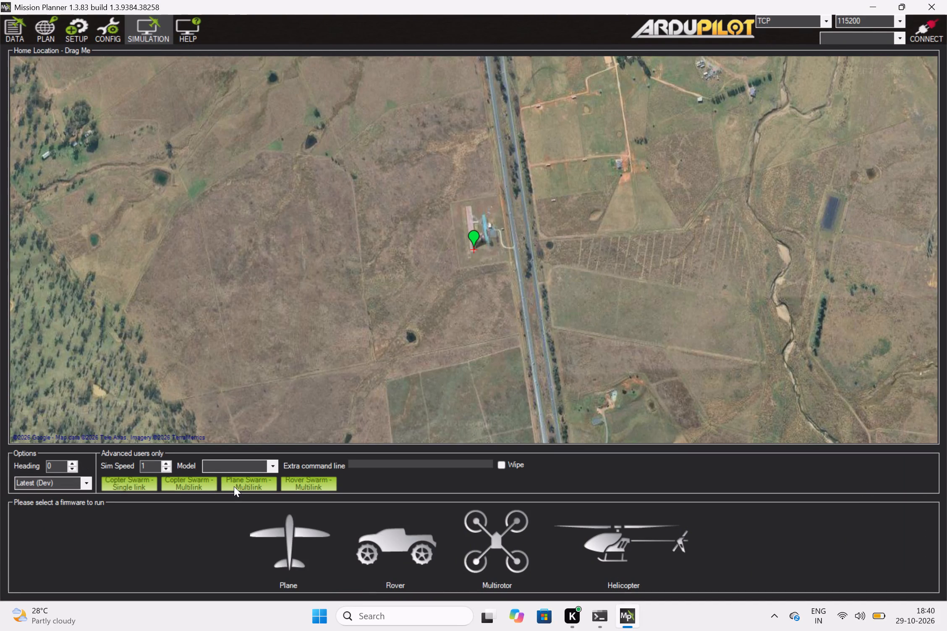
Start a Multirotor simulation using the quad model.
left_click(272, 469)
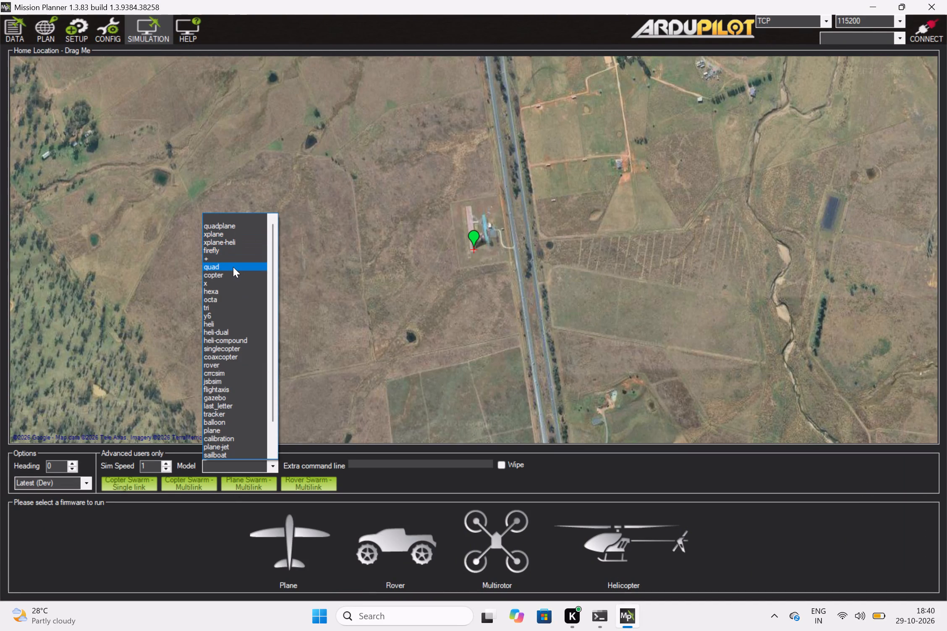
left_click(233, 267)
left_click(492, 548)
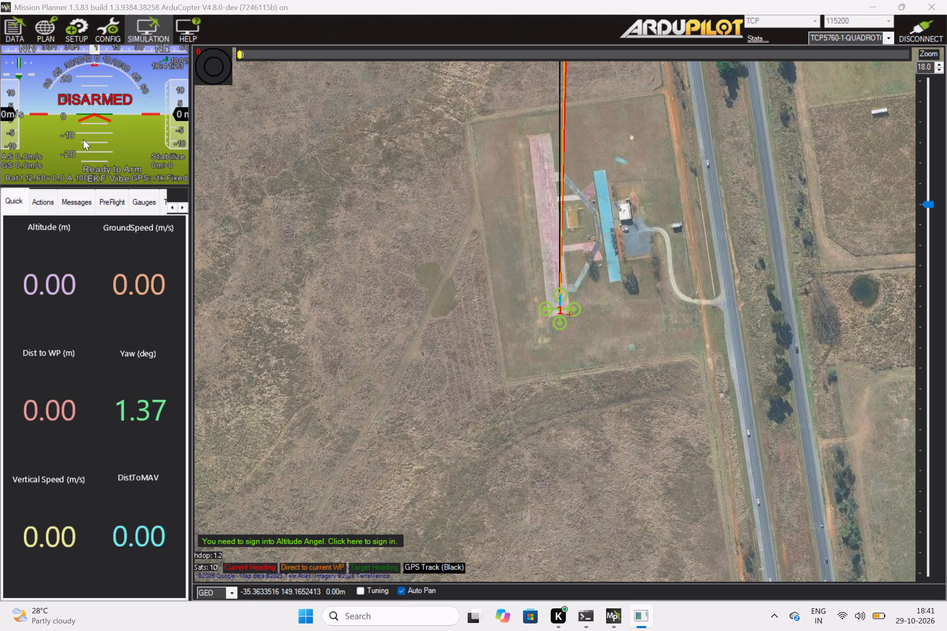
Open the flight planning view and clear the home location's latitude.
left_click(40, 27)
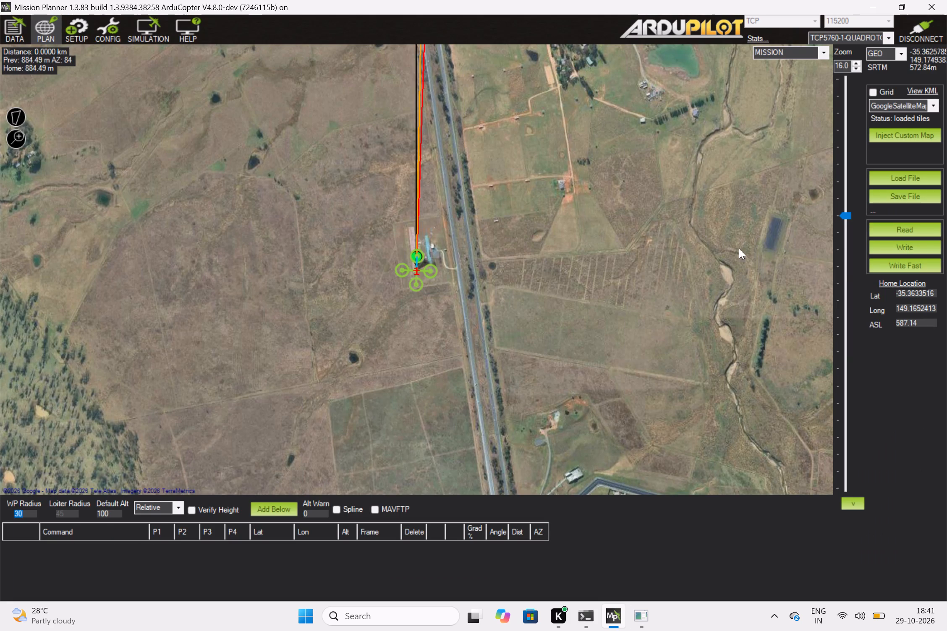
left_click(934, 293)
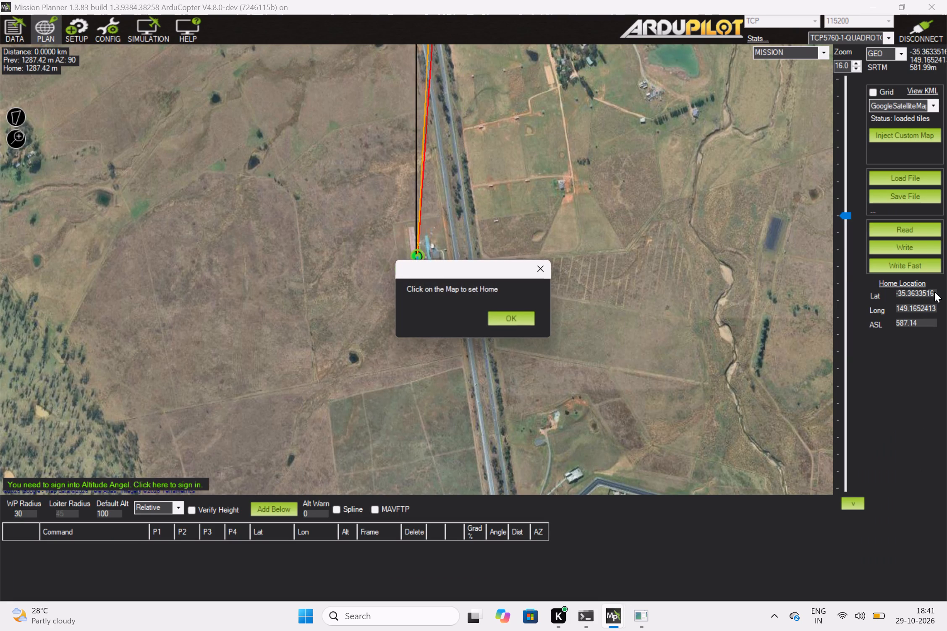
left_click(935, 291)
left_click(522, 314)
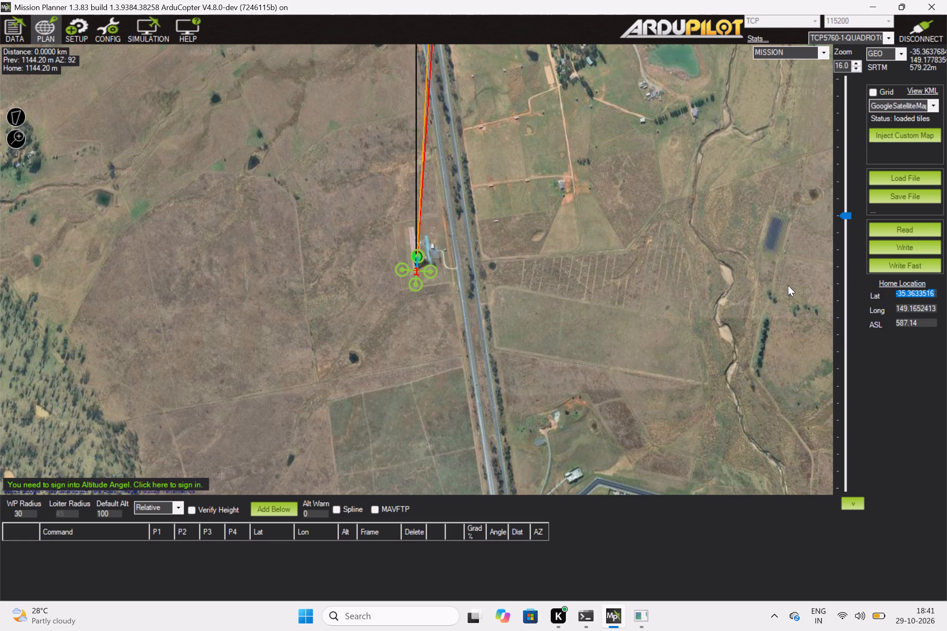
key("BackSpace")
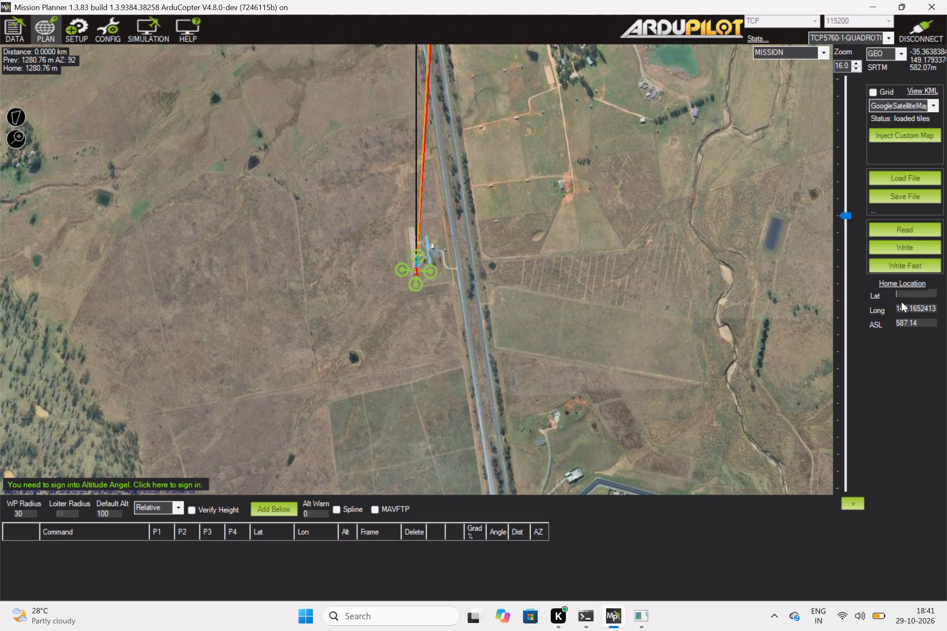
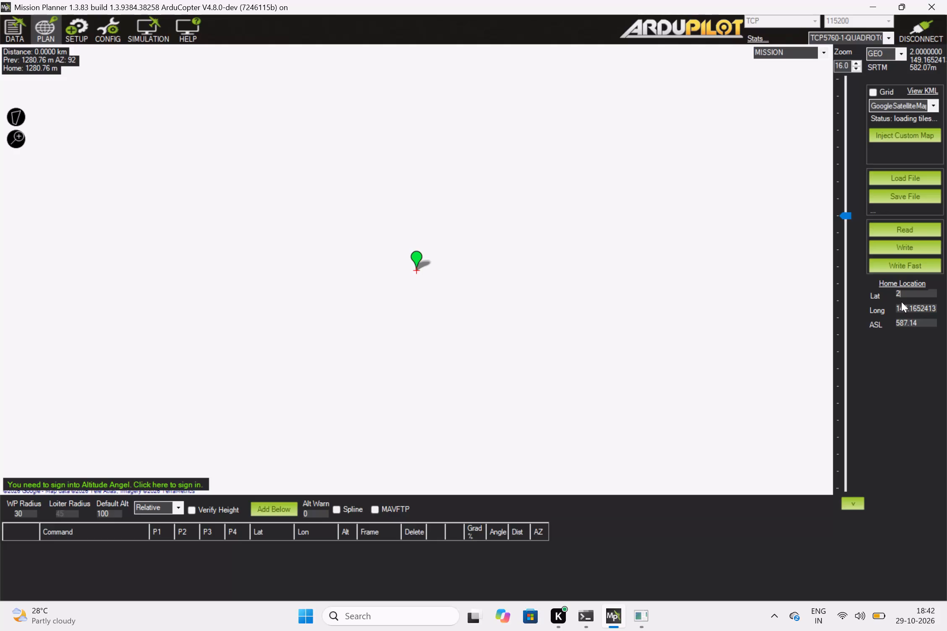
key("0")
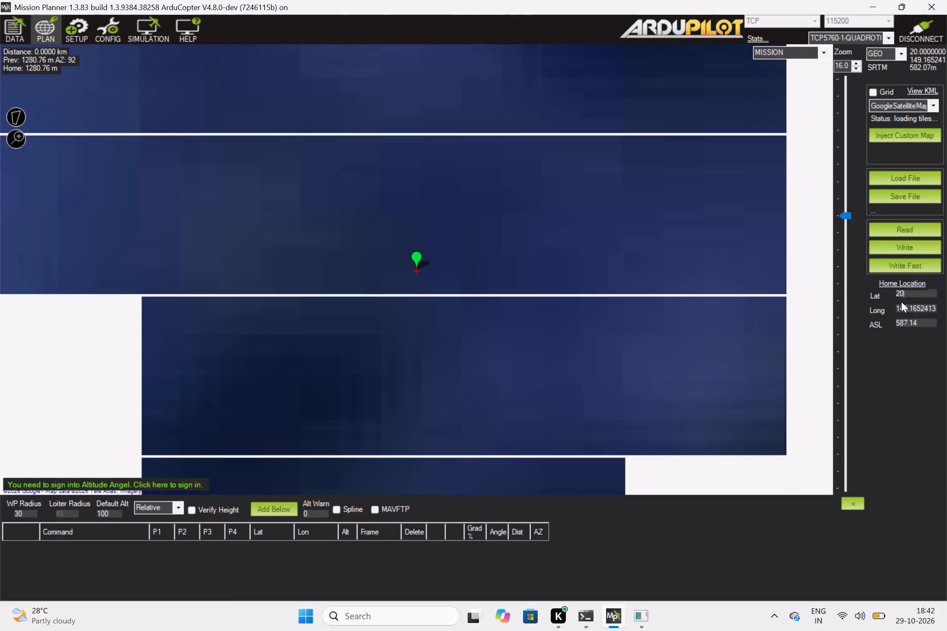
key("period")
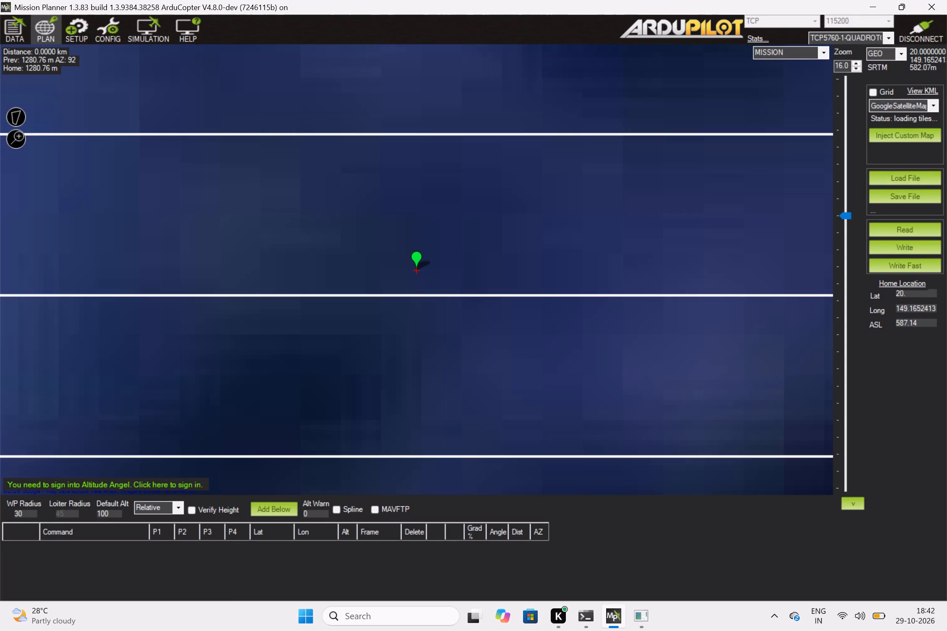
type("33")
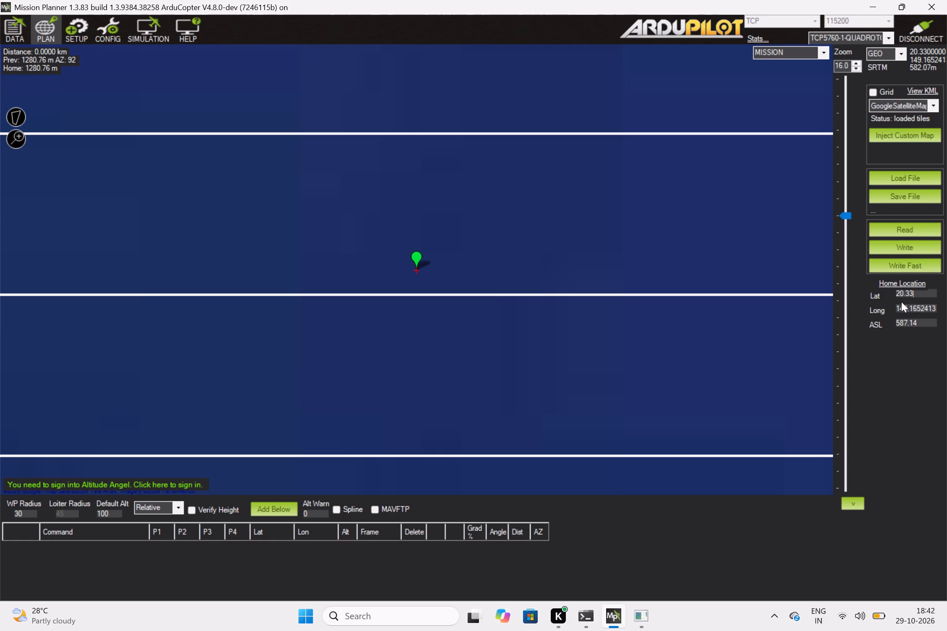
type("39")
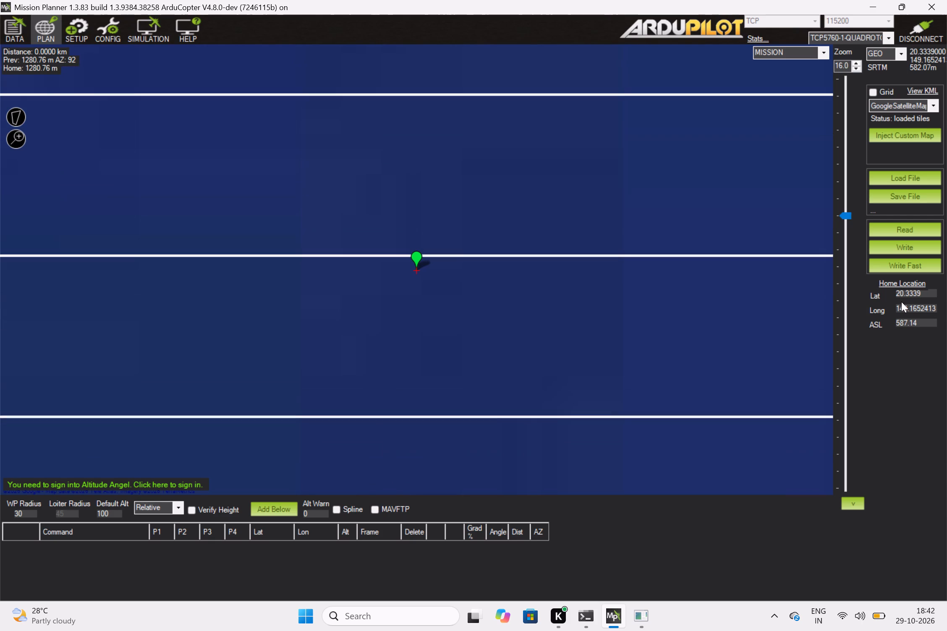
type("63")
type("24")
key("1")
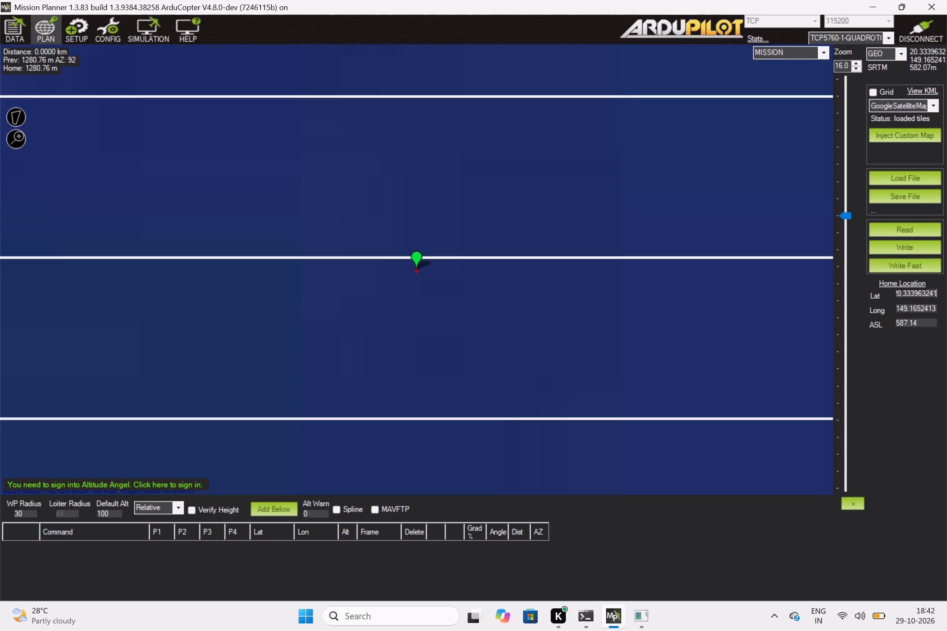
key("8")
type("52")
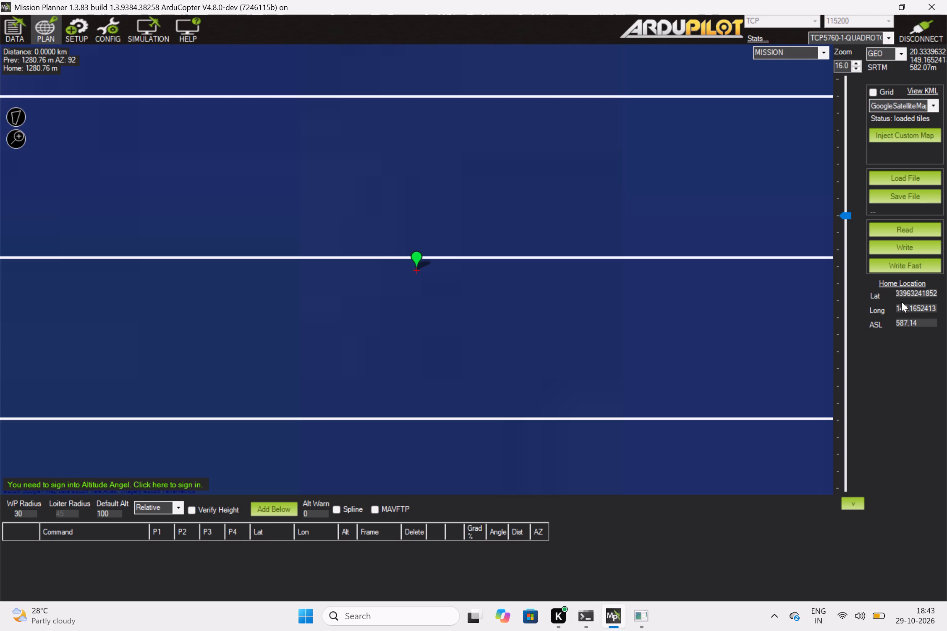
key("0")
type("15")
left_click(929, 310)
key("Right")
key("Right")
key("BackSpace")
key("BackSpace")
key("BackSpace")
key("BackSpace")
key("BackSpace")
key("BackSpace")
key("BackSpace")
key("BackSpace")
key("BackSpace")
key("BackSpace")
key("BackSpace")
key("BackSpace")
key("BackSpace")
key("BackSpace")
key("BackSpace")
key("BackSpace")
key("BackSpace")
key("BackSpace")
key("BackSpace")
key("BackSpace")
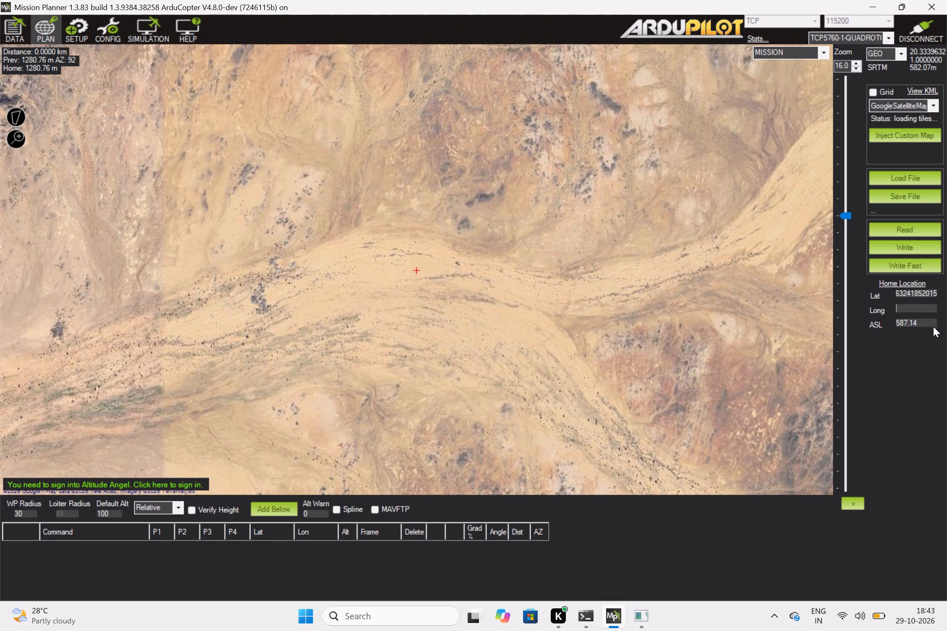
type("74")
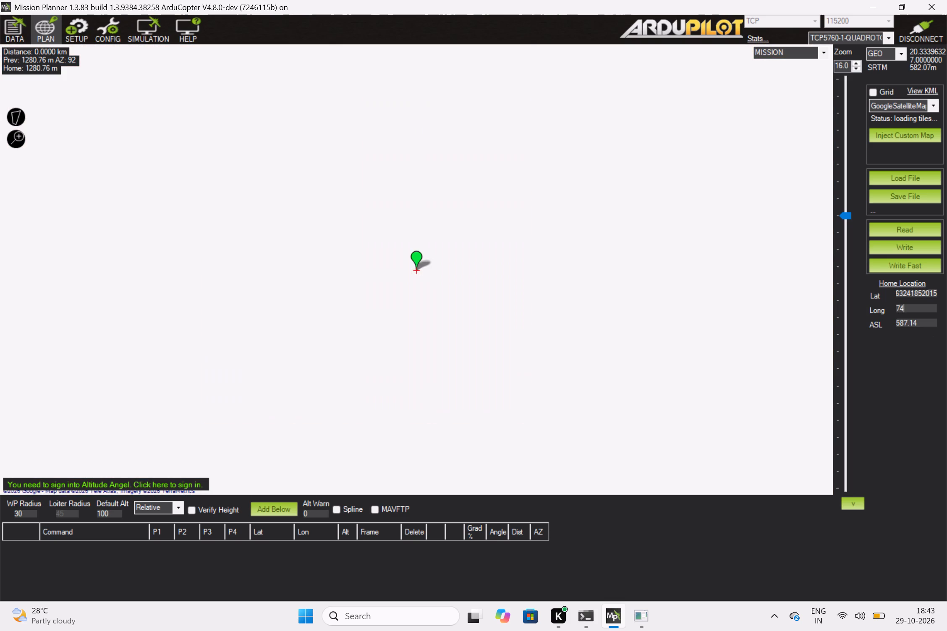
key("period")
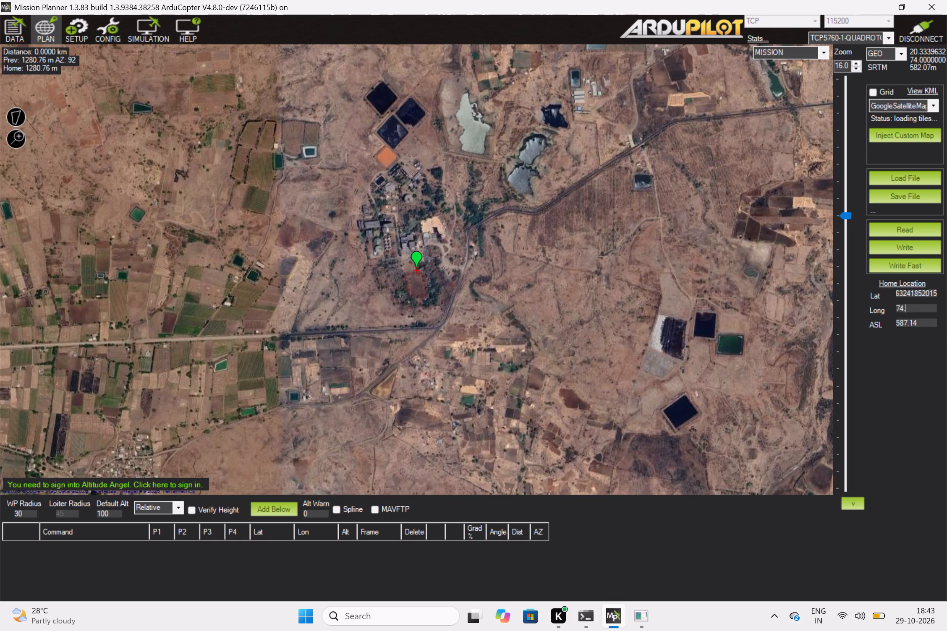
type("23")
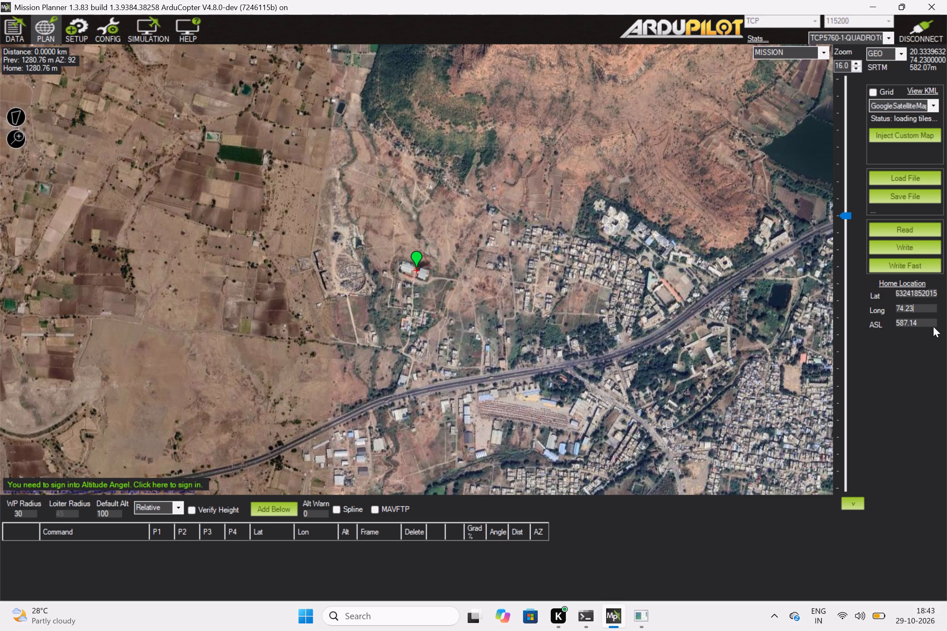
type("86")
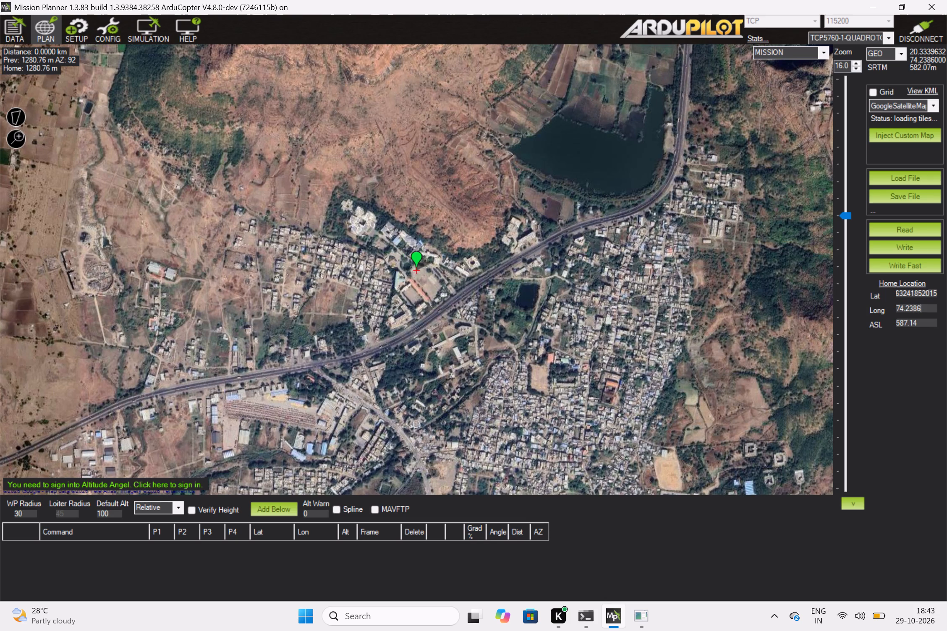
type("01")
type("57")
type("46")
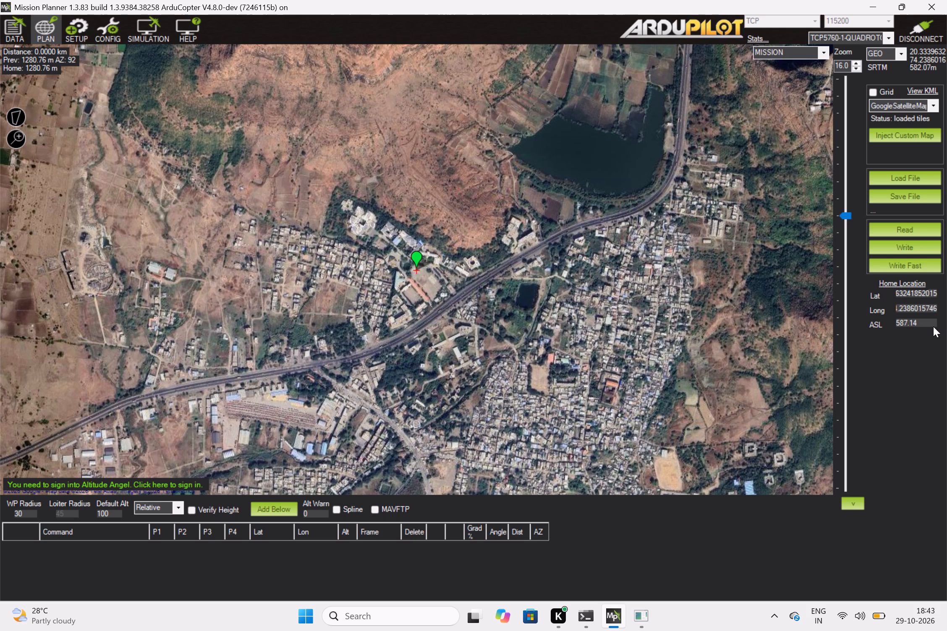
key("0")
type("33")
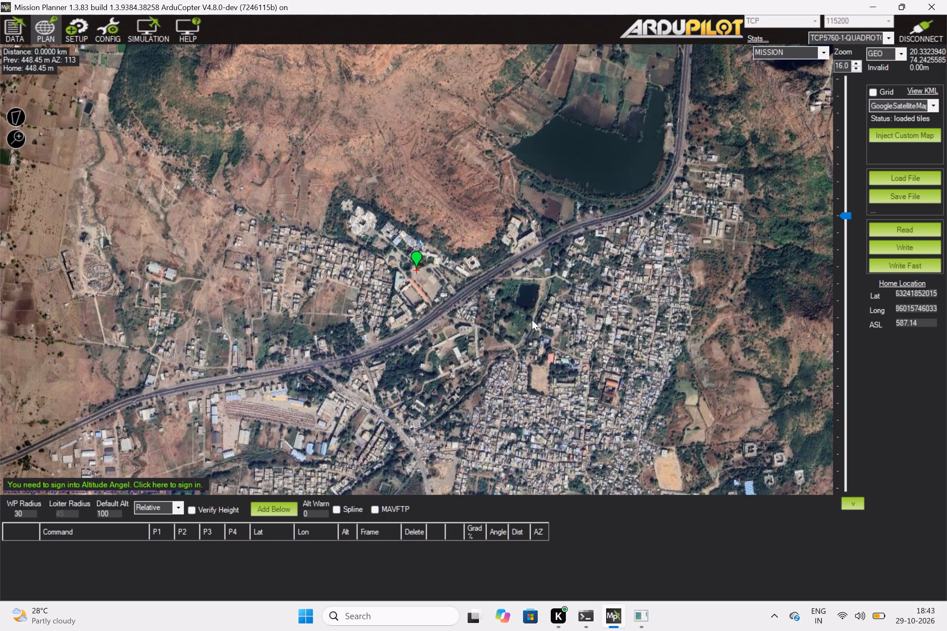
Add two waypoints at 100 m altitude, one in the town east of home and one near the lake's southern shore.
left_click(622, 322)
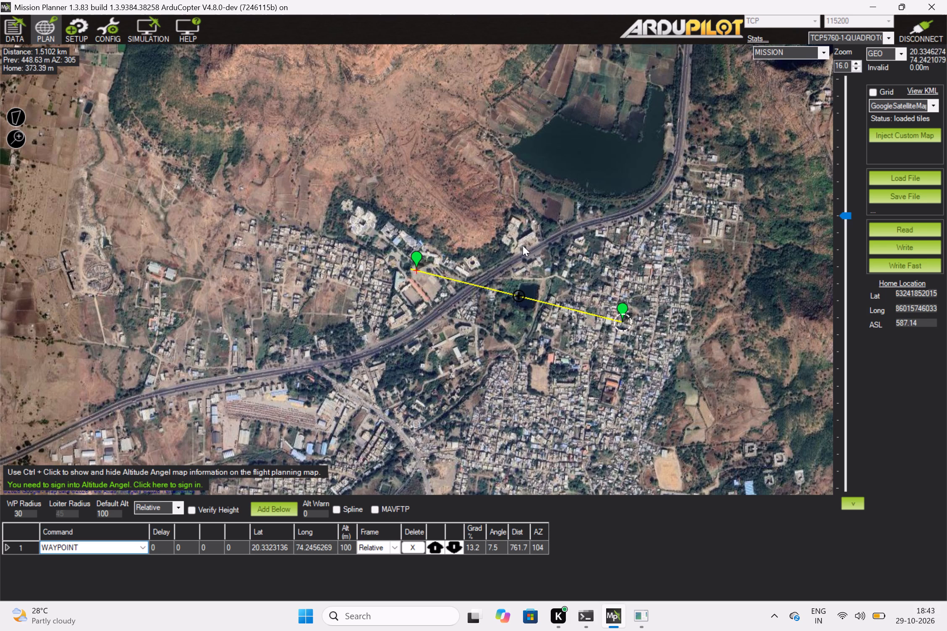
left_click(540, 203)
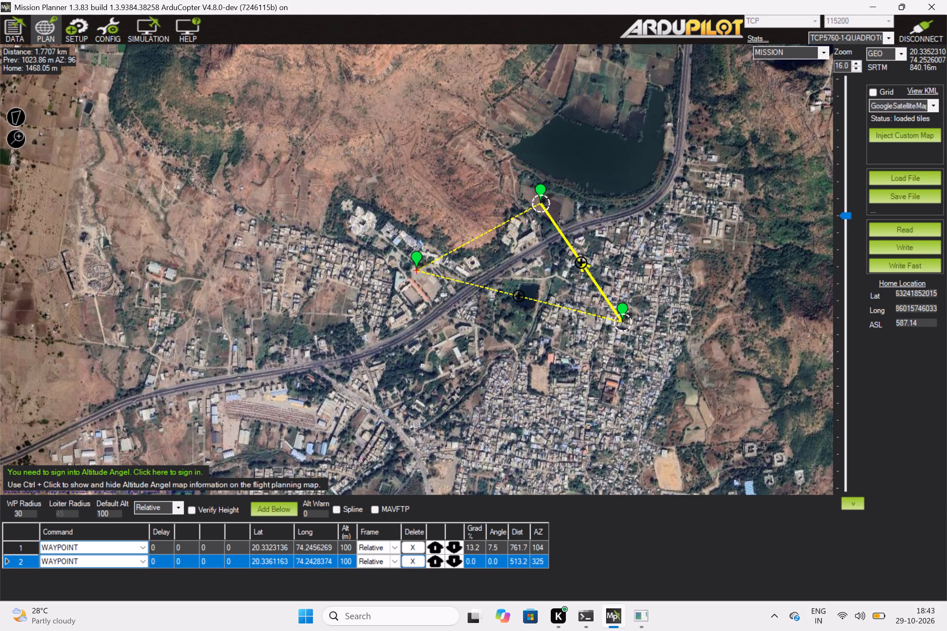
Read the mission from the vehicle, replacing the existing points and resetting home to the loaded coordinates.
left_click(894, 229)
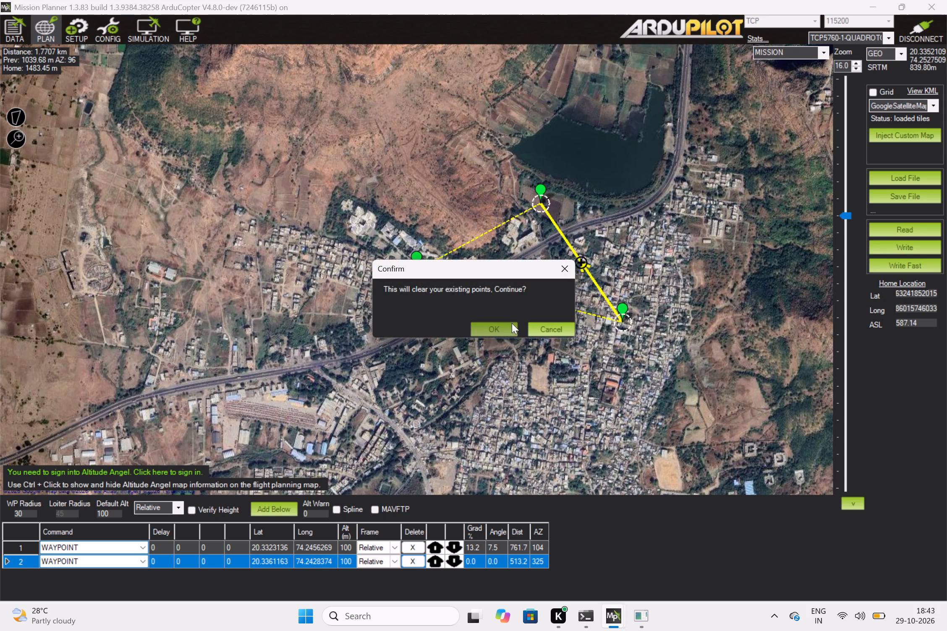
left_click(506, 331)
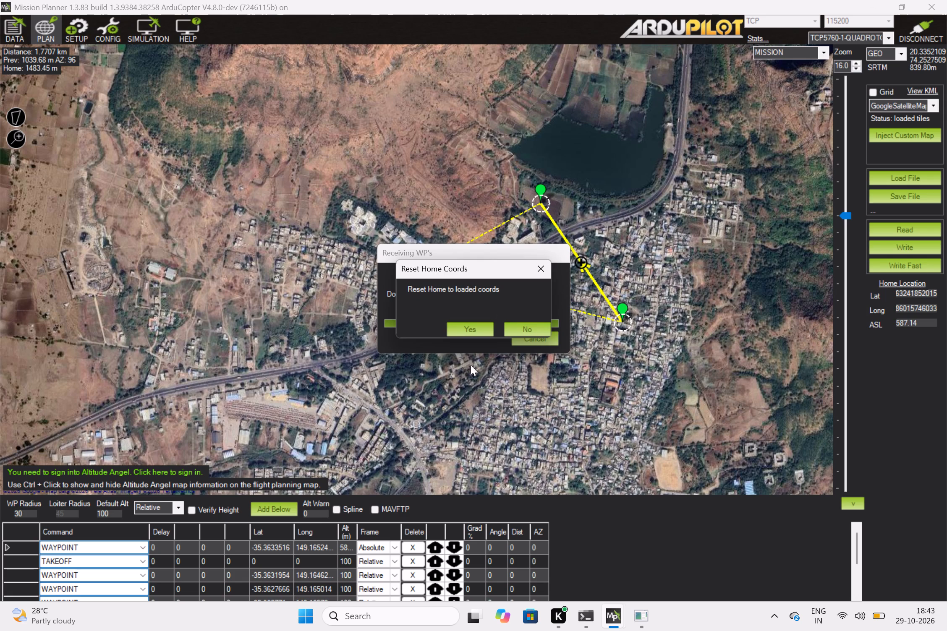
left_click(483, 328)
Examine the loaded mission's command list and the map around the highway and town.
scroll(469, 392, "down", 1)
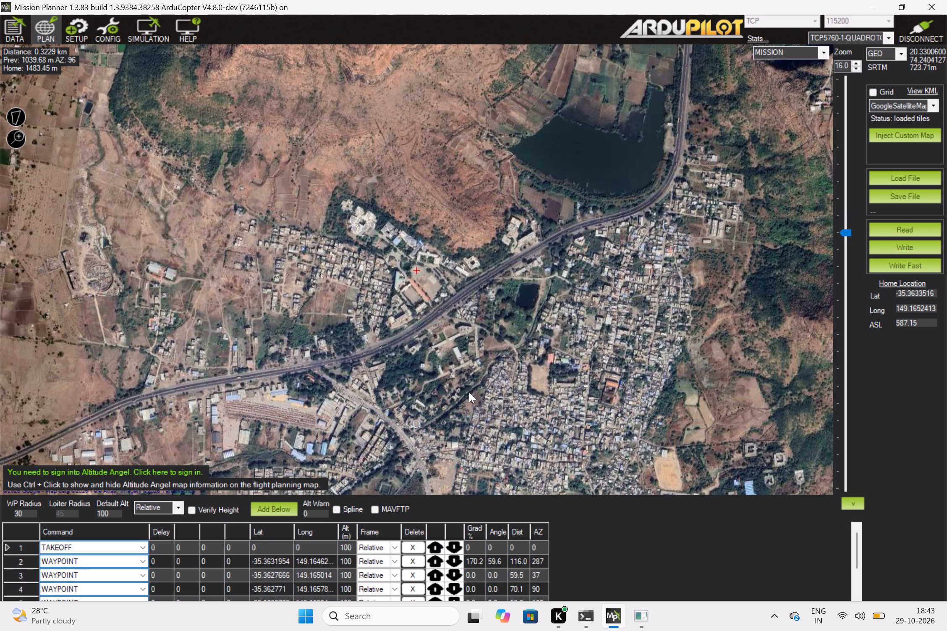
scroll(469, 392, "down", 1)
scroll(469, 392, "up", 2)
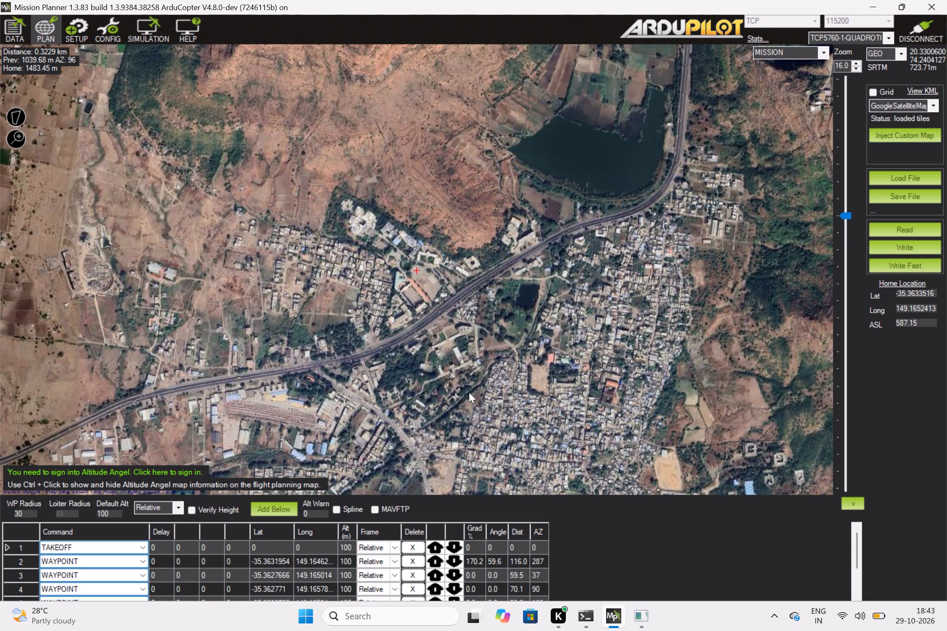
scroll(351, 578, "down", 2)
scroll(351, 578, "up", 1)
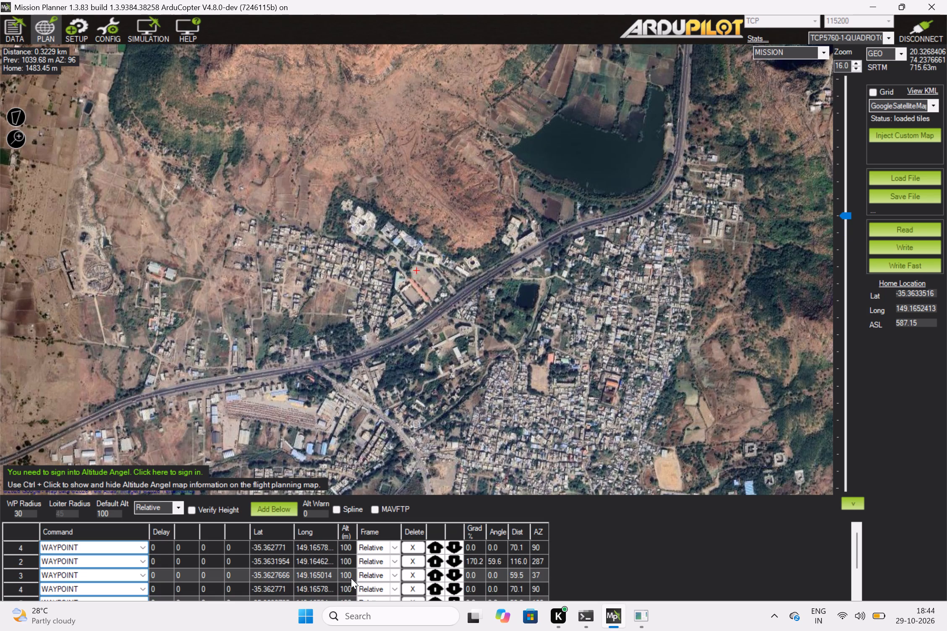
scroll(351, 578, "up", 1)
scroll(448, 315, "down", 1)
scroll(448, 315, "up", 1)
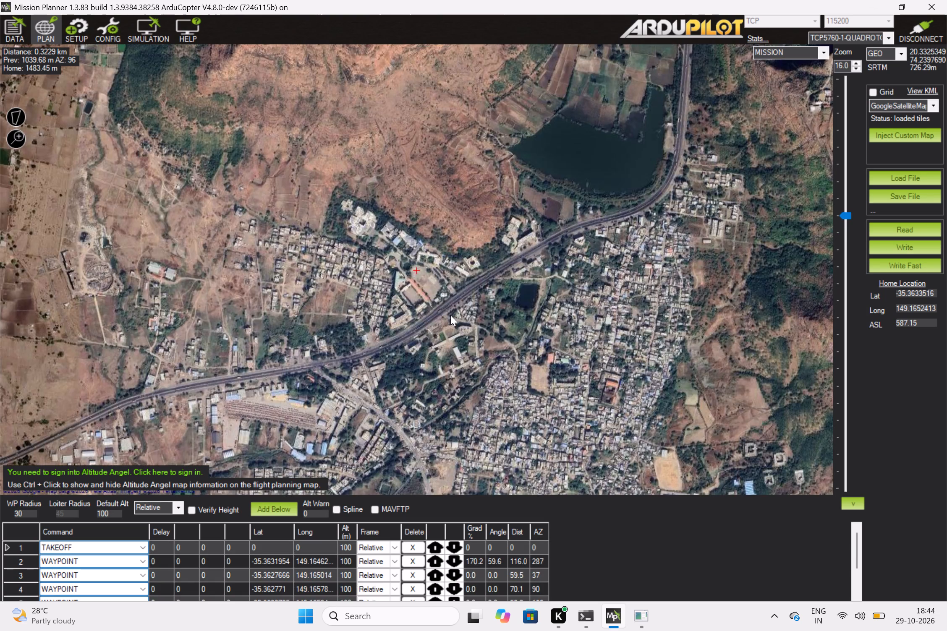
scroll(450, 315, "down", 1)
scroll(450, 315, "up", 4)
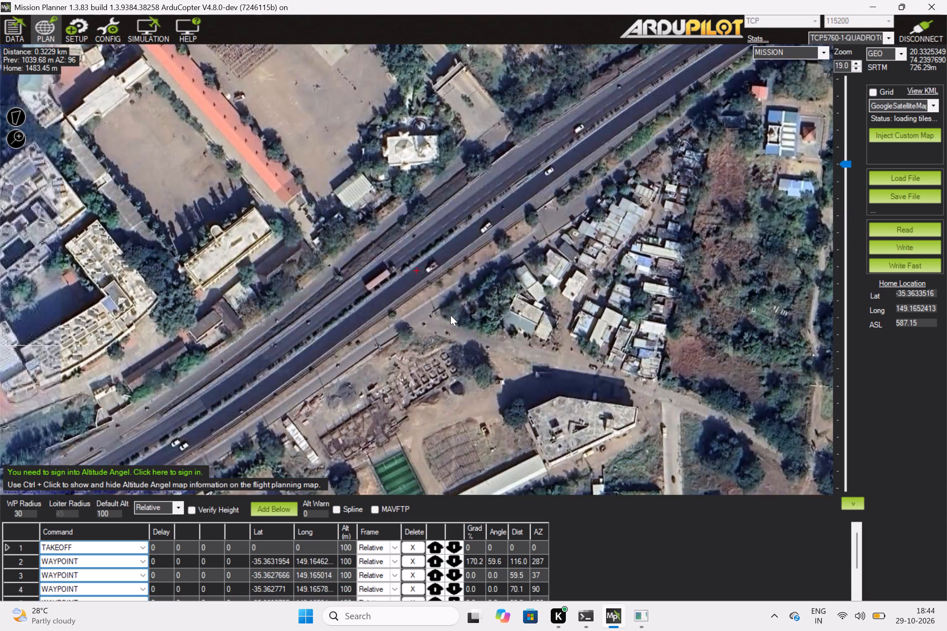
scroll(450, 315, "up", 2)
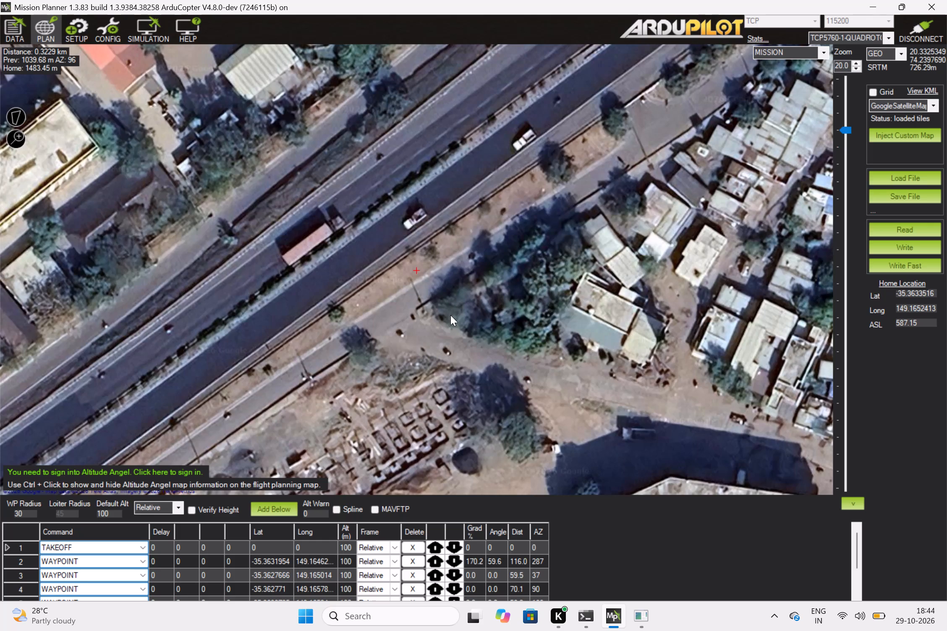
scroll(450, 315, "up", 1)
scroll(450, 315, "down", 5)
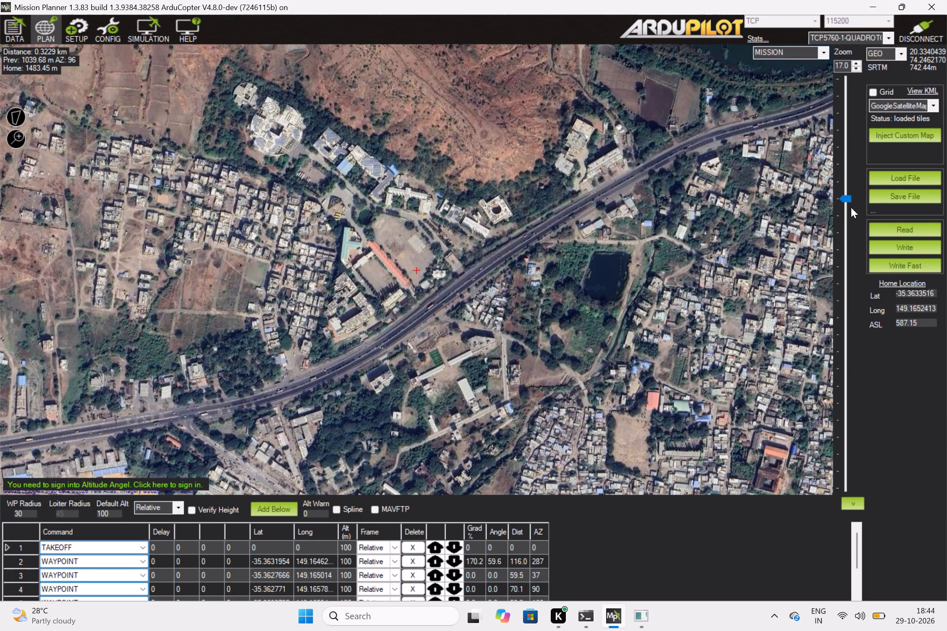
Add a waypoint on the hillside north of the town, at about latitude 20.338 and longitude 74.238.
left_click_drag(849, 200, 846, 250)
left_click(408, 223)
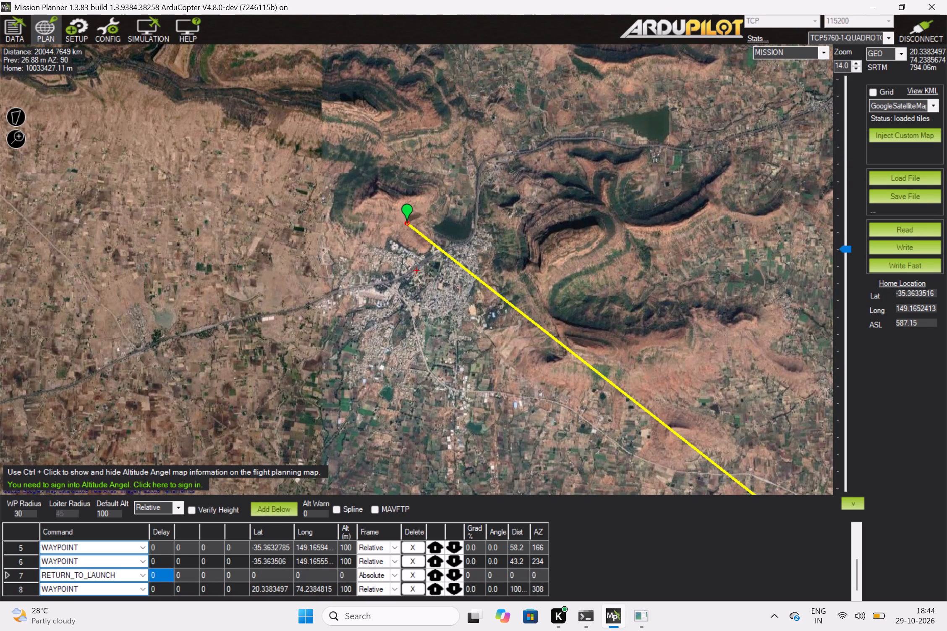
Move waypoint 6 from Australia to western India near waypoint 8, at about latitude 20.80 and longitude 74.36.
scroll(475, 274, "down", 1)
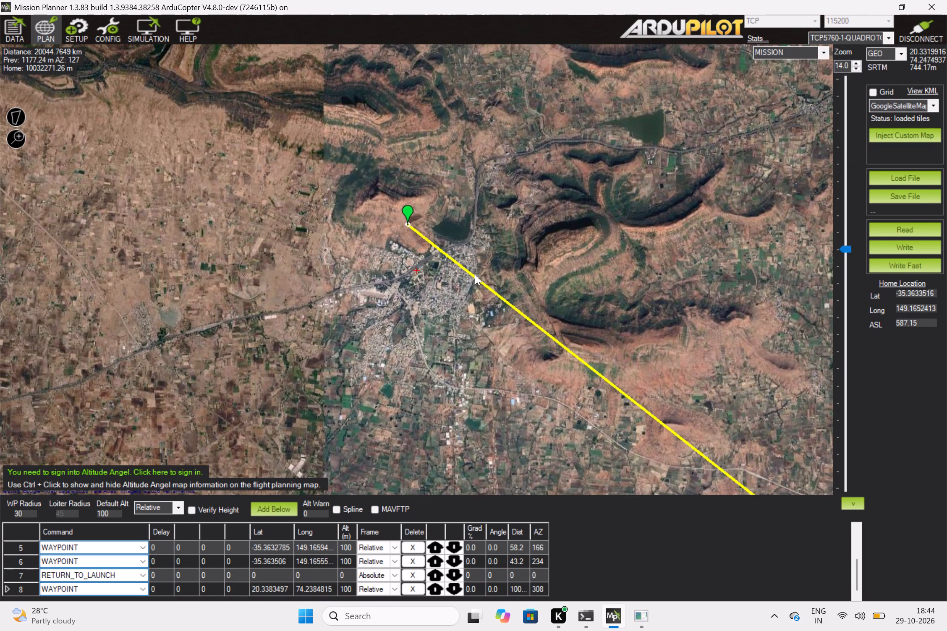
scroll(475, 274, "down", 1)
scroll(547, 291, "down", 1)
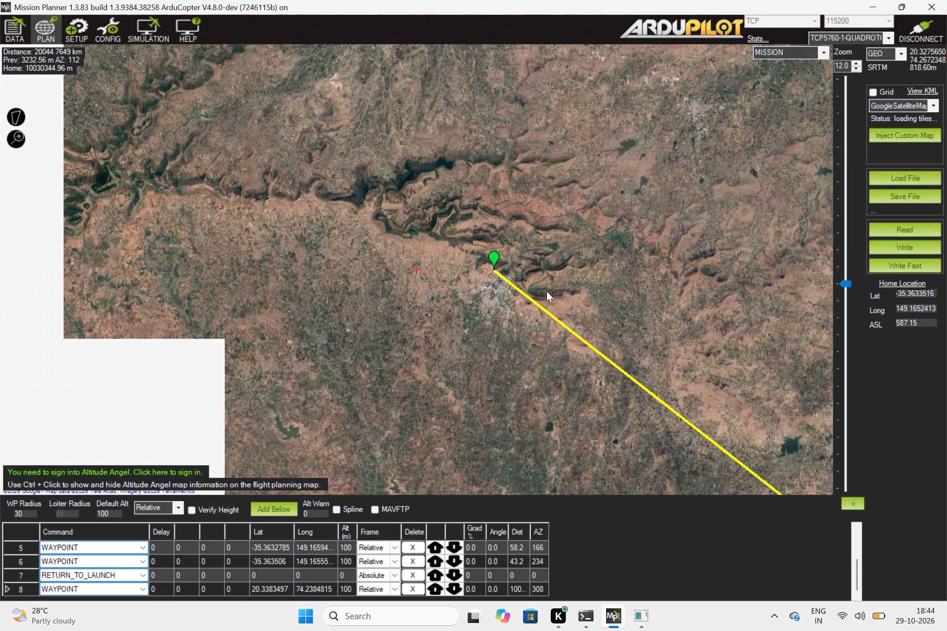
scroll(547, 291, "down", 3)
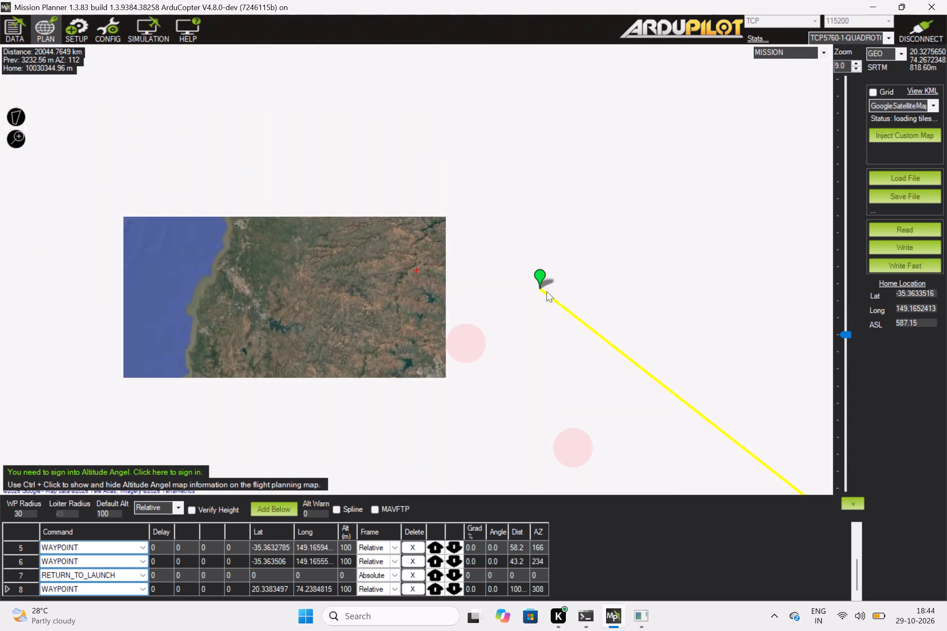
scroll(547, 291, "down", 4)
scroll(547, 291, "up", 1)
scroll(547, 291, "down", 3)
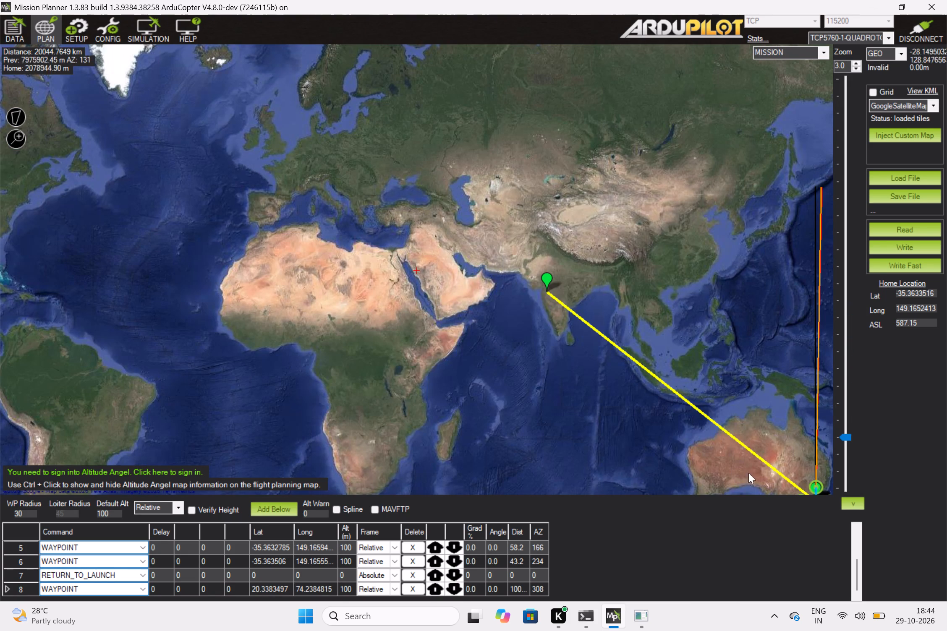
left_click_drag(818, 485, 608, 323)
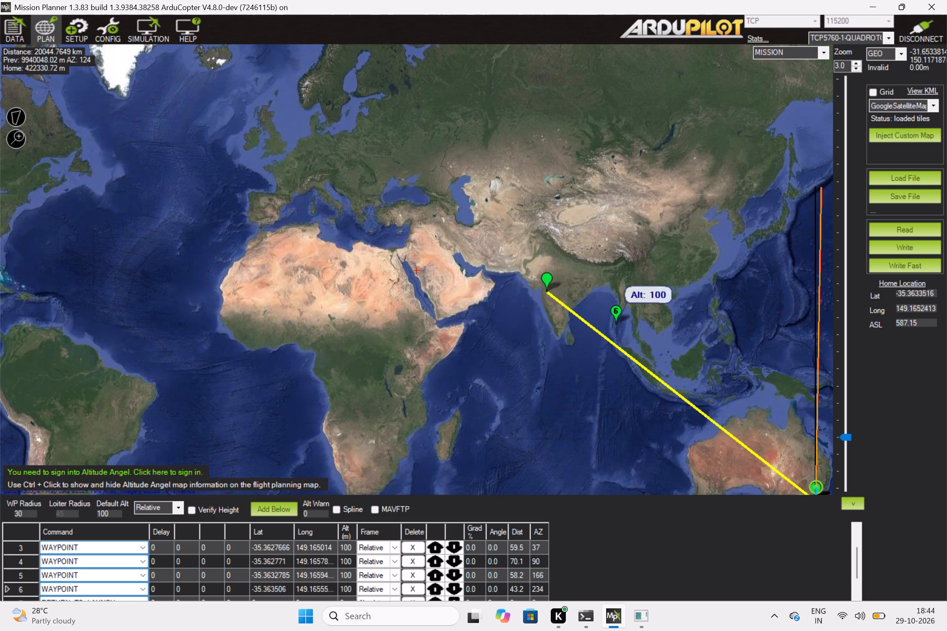
left_click_drag(608, 323, 547, 289)
Add another waypoint in northern India, at about latitude 28.46 and longitude 76.82.
left_click(547, 286)
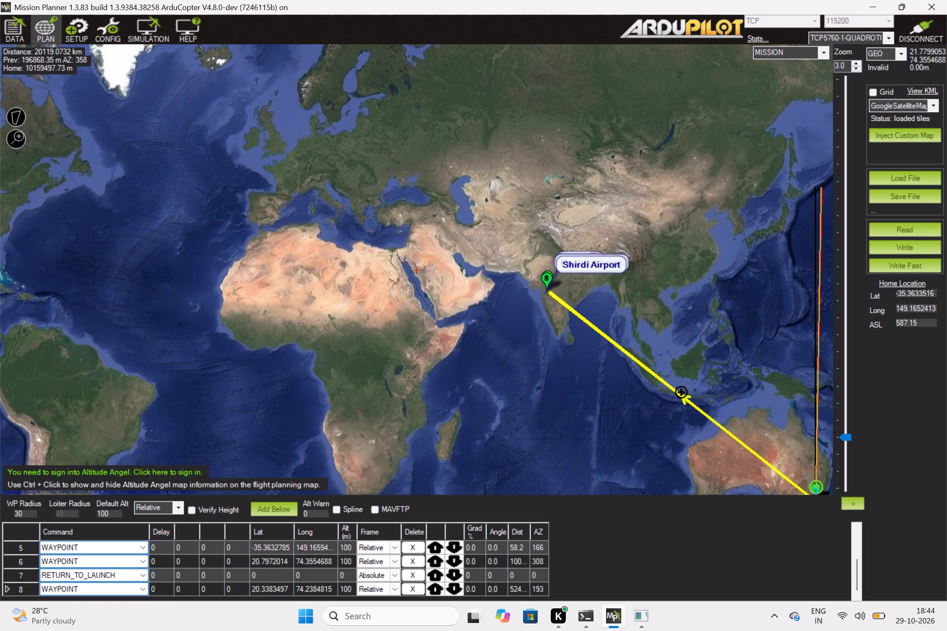
left_click(544, 276)
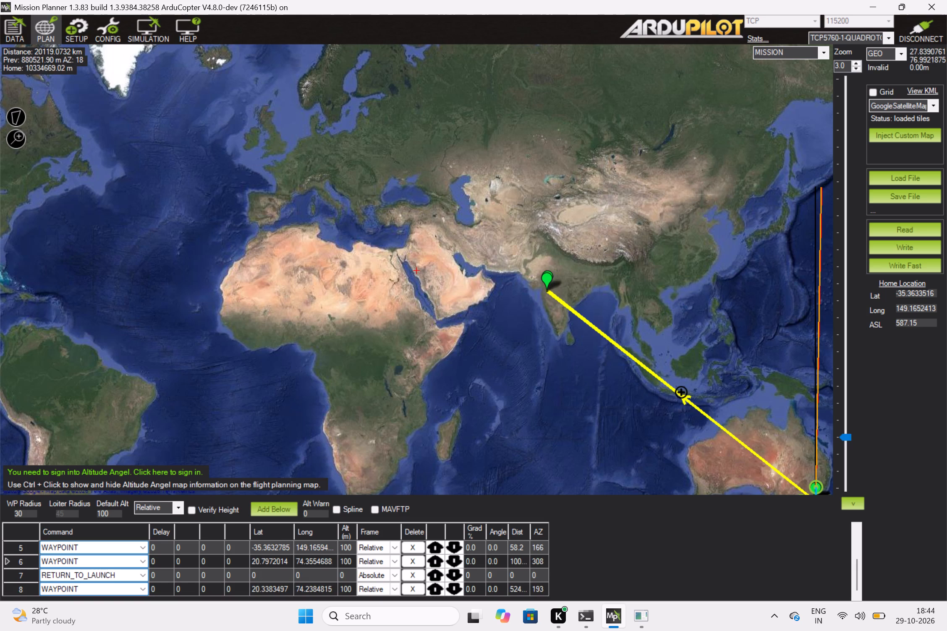
left_click(556, 260)
right_click(550, 265)
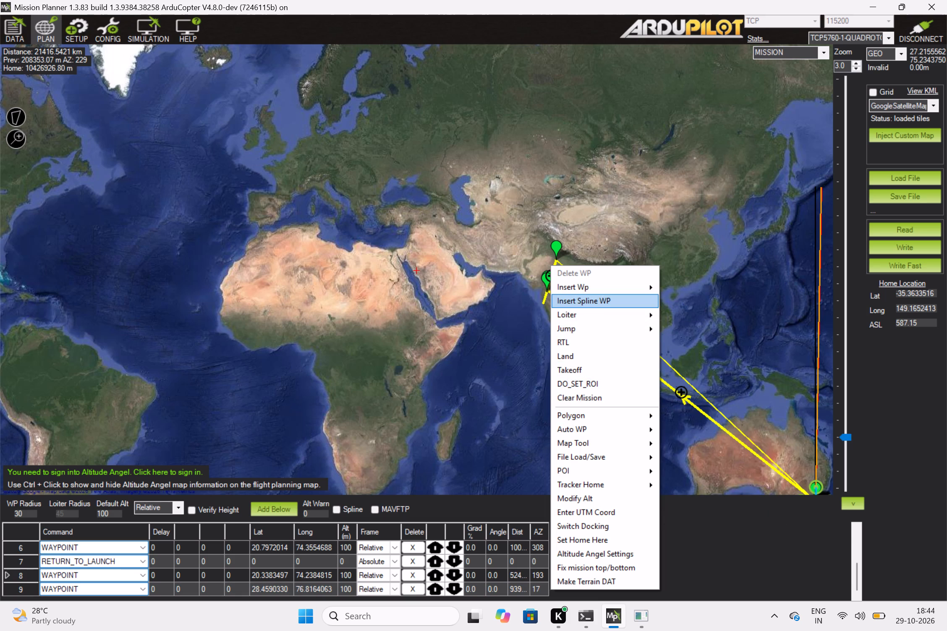
left_click(921, 12)
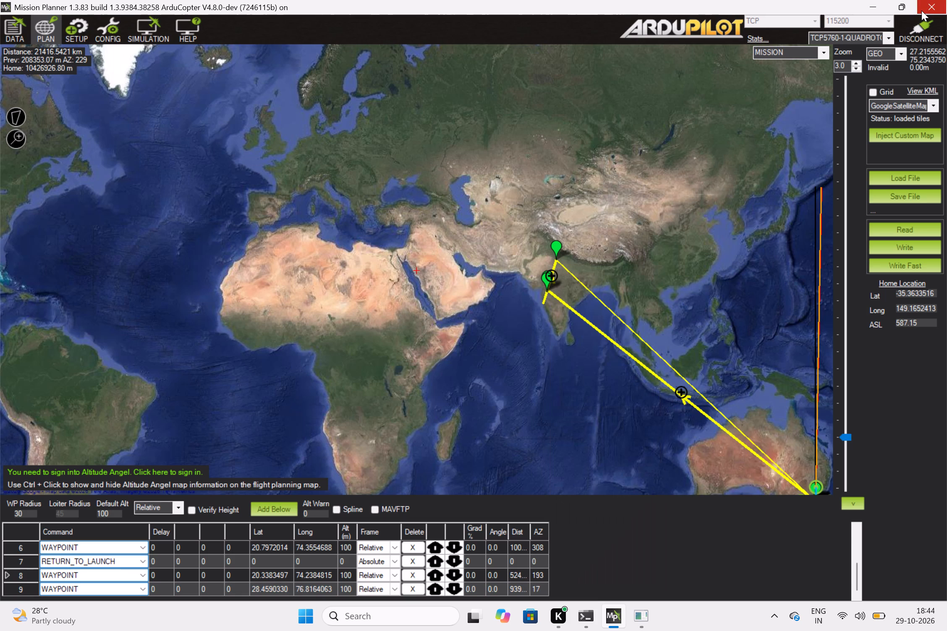
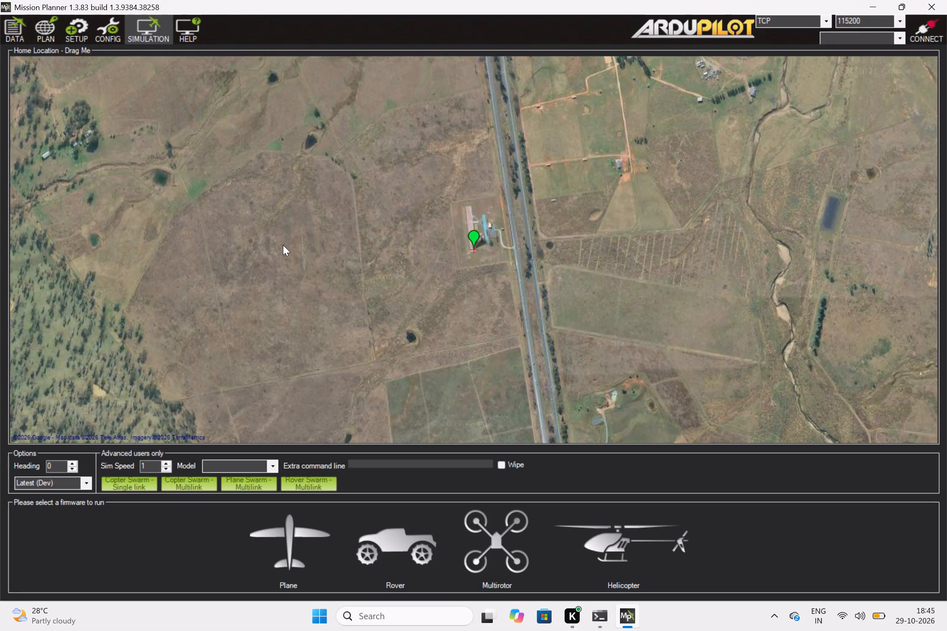
Start a multirotor simulation using the quad model at the default home location.
left_click(274, 462)
left_click(246, 269)
left_click(520, 550)
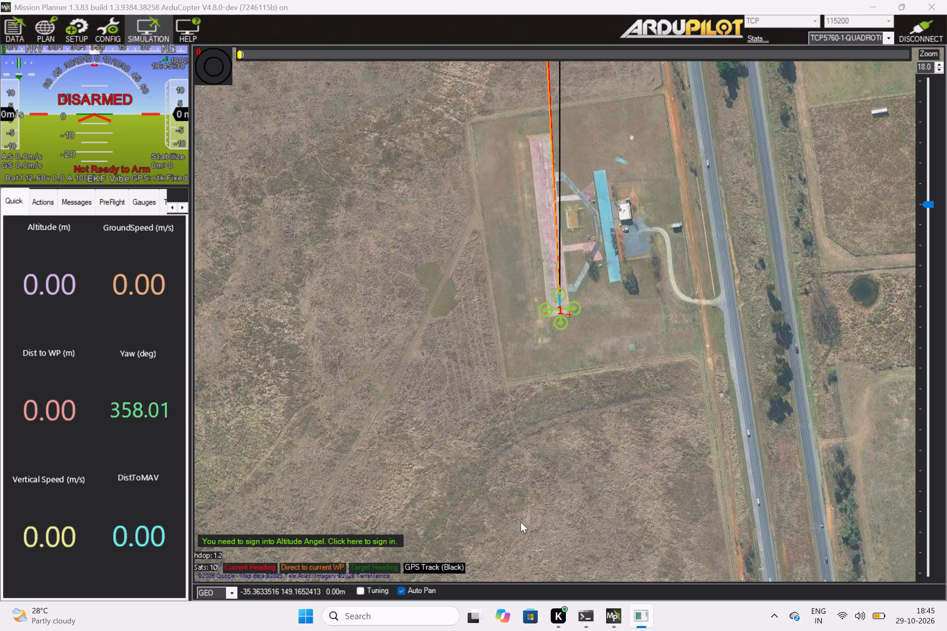
Begin a new flight plan with a TAKEOFF command at 100 m altitude.
left_click(54, 40)
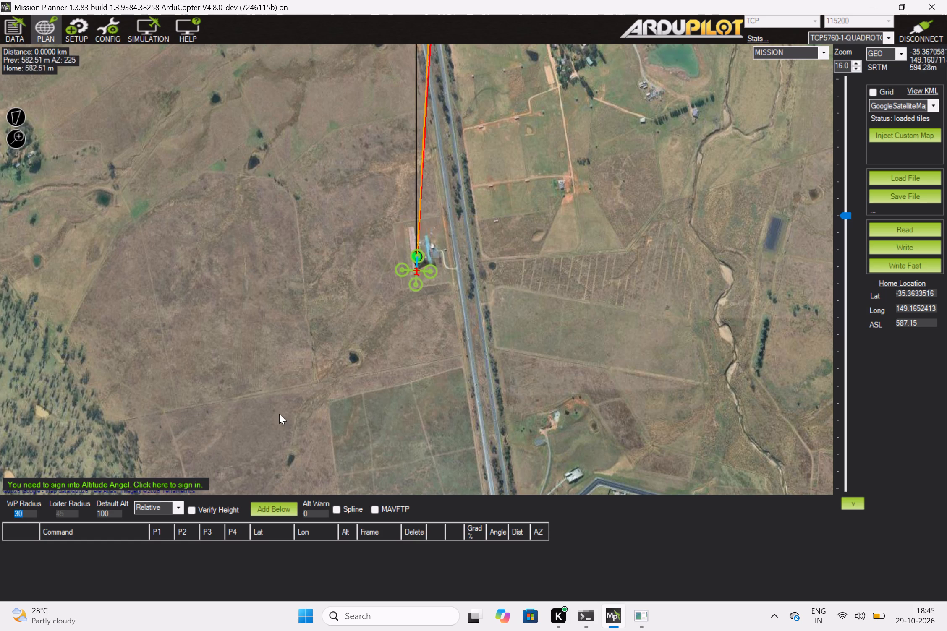
left_click(279, 510)
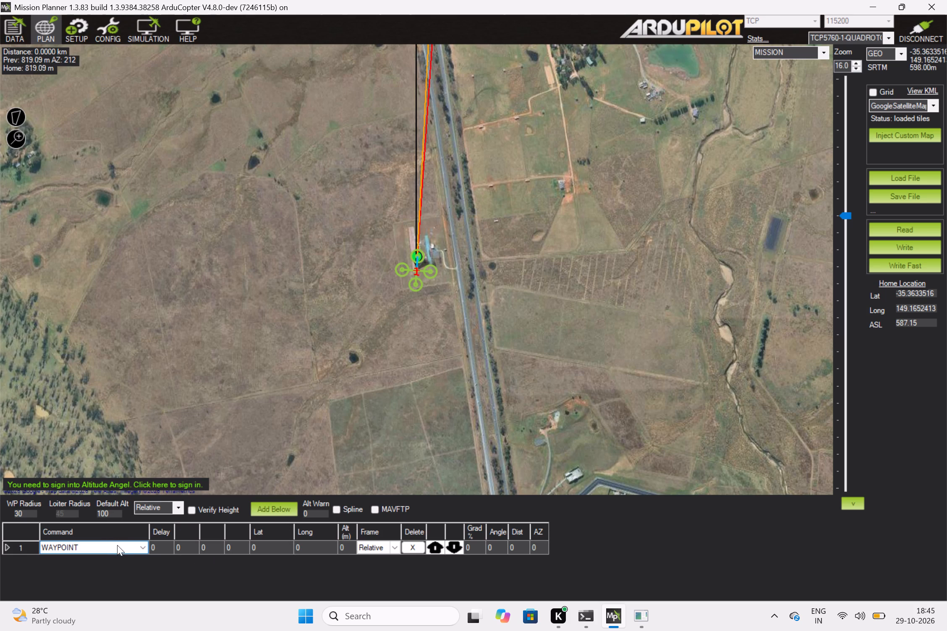
left_click(140, 548)
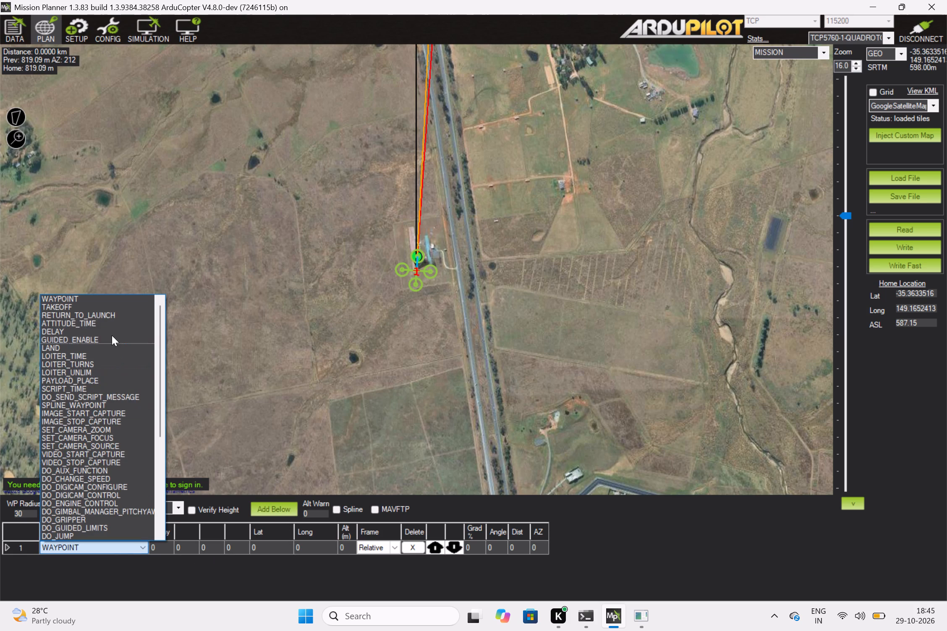
left_click(107, 306)
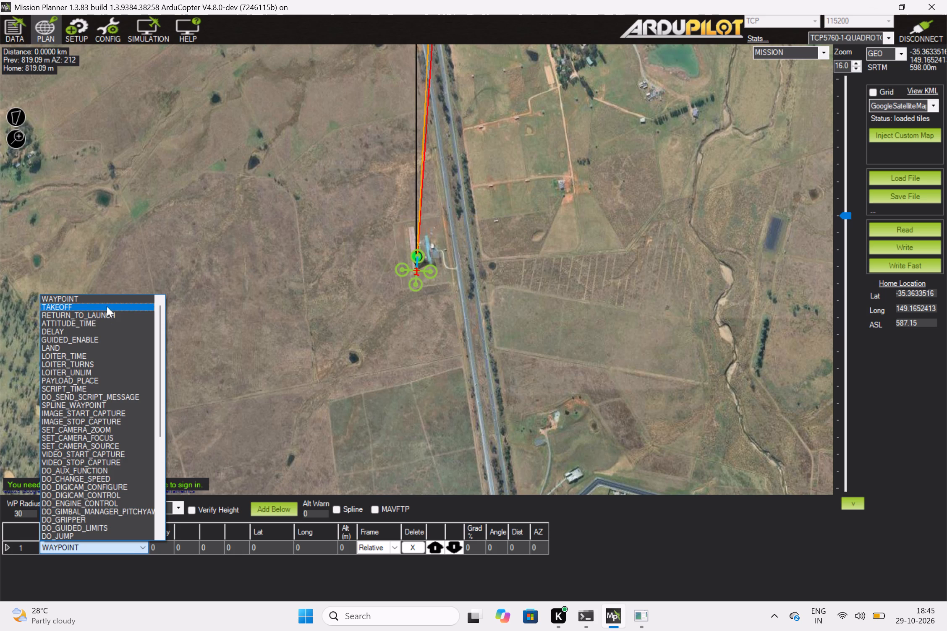
left_click(413, 265)
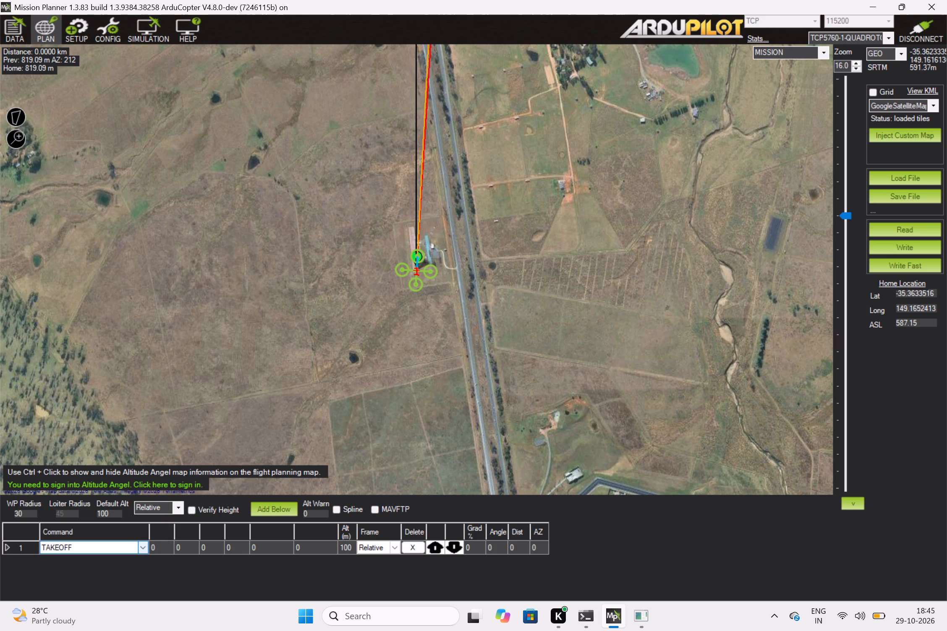
Place five 100 m waypoints clockwise around home, from the field to its west, across the highway, to a point southeast of it.
left_click(309, 233)
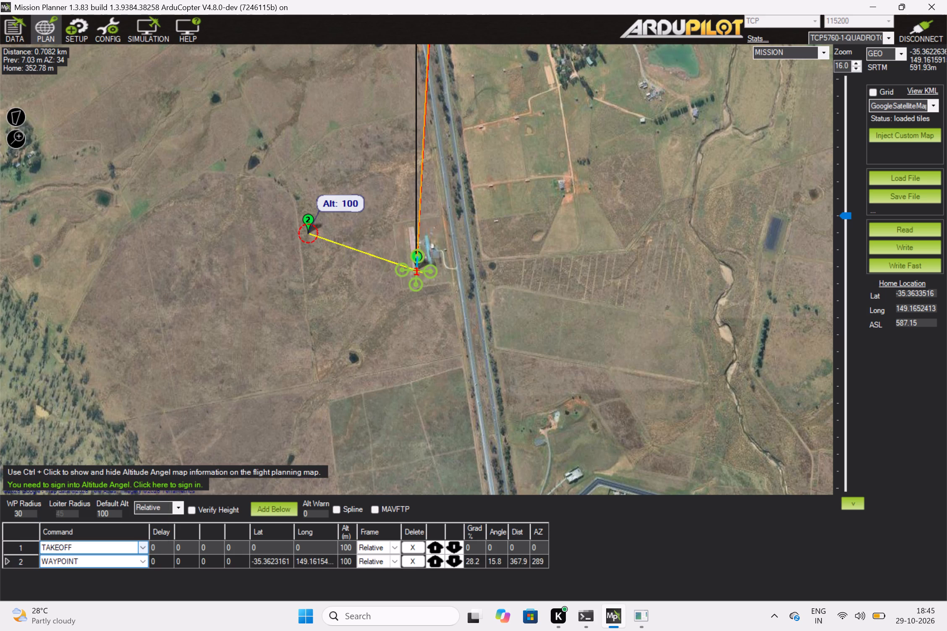
left_click(391, 173)
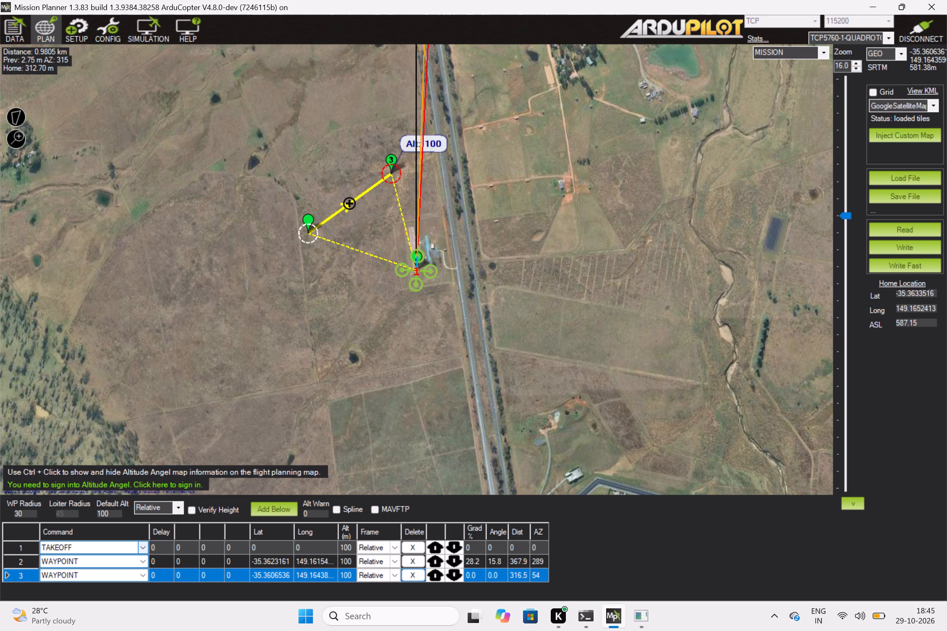
left_click(497, 172)
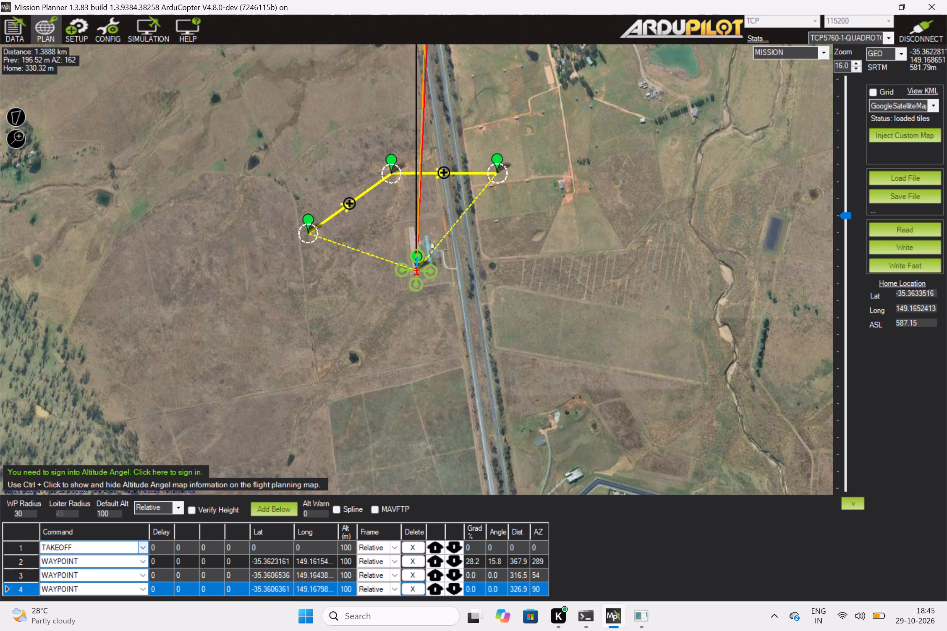
left_click(510, 252)
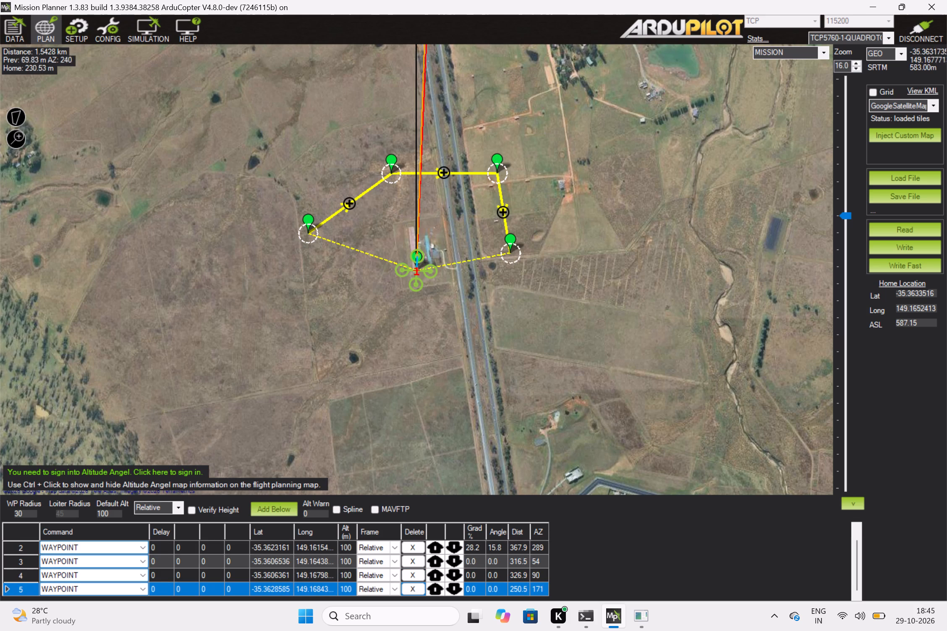
left_click(458, 302)
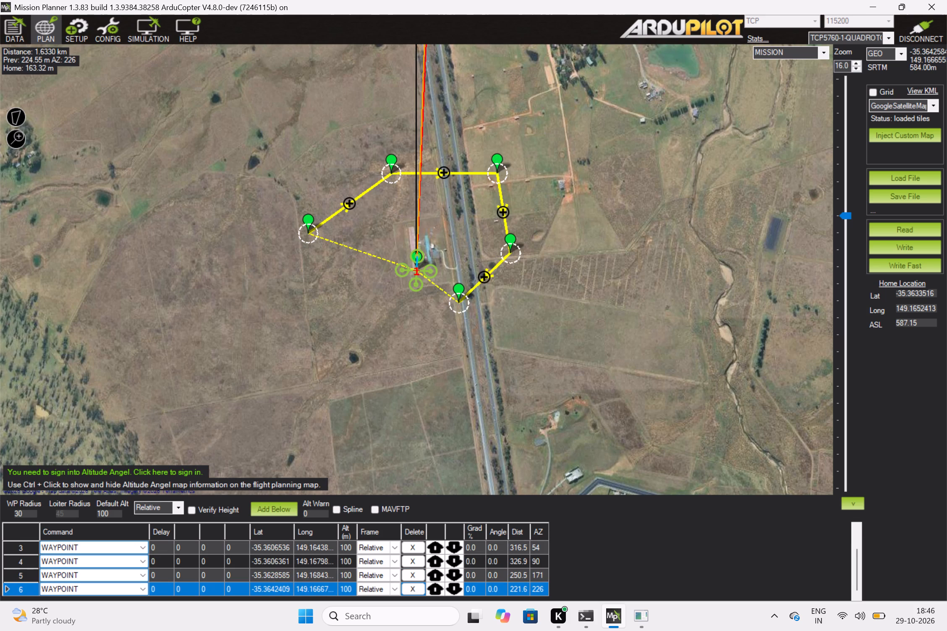
Append a RETURN_TO_LAUNCH command after the last waypoint and write the mission to the vehicle.
left_click(272, 512)
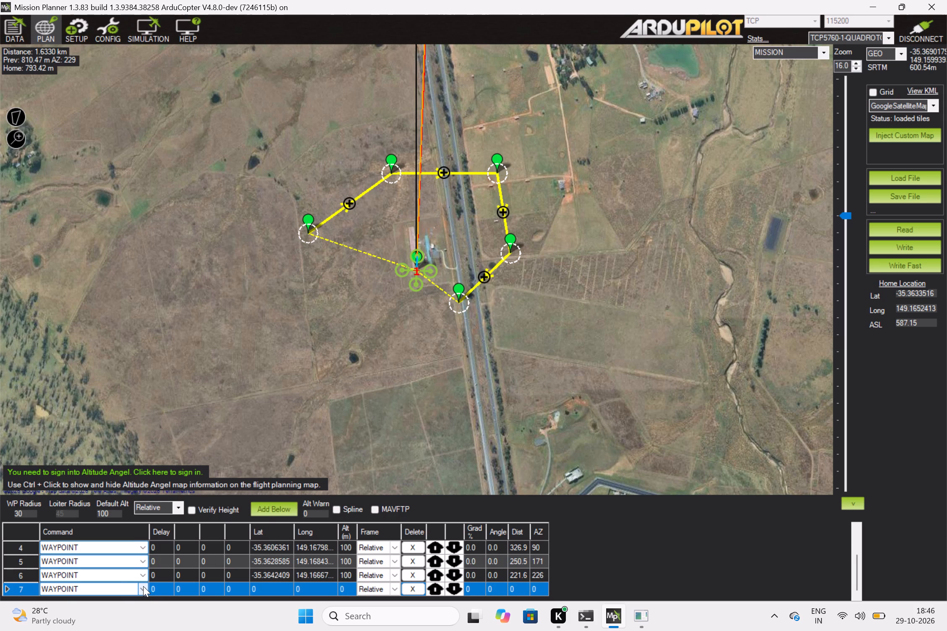
left_click(143, 586)
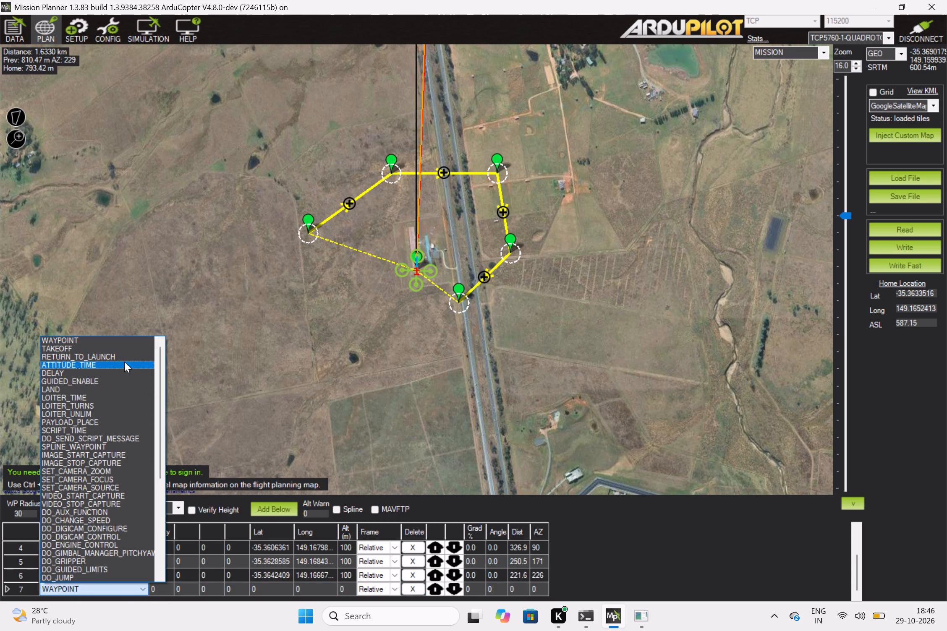
left_click(126, 357)
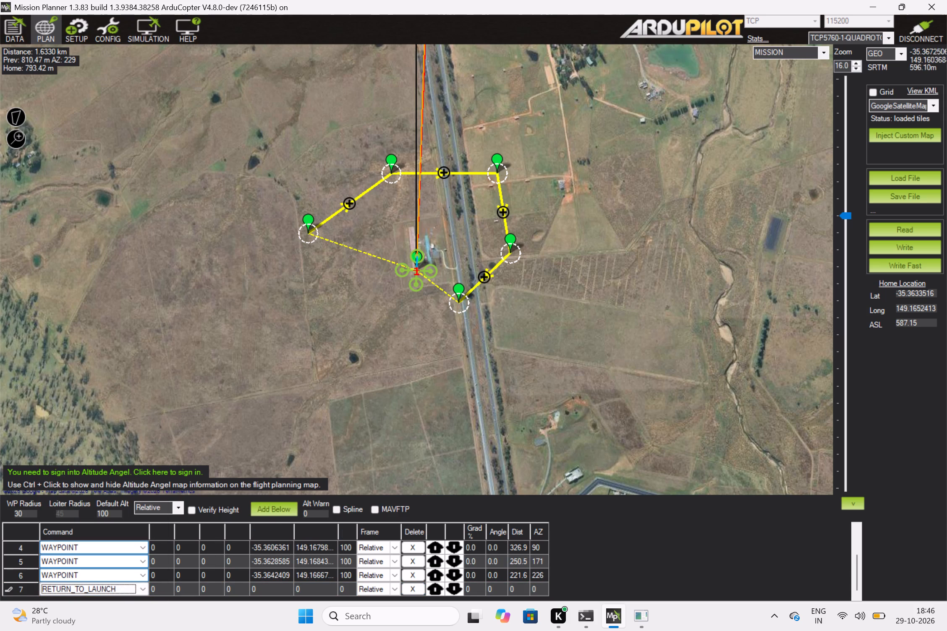
left_click(892, 247)
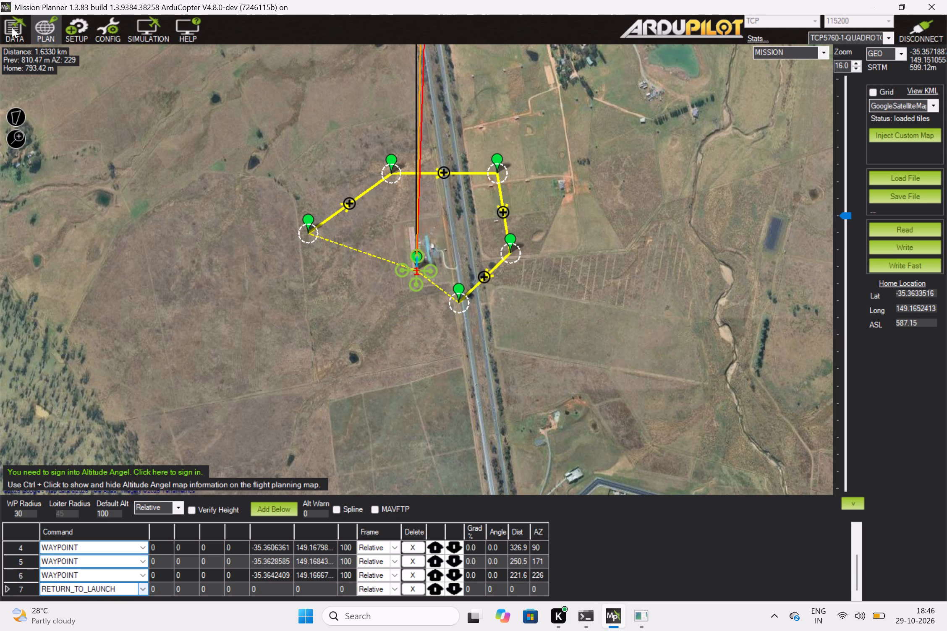
In the flight data actions, select Mission_Start, flight mode Stabilize, mount mode Home Location and waypoint 0.
left_click(12, 27)
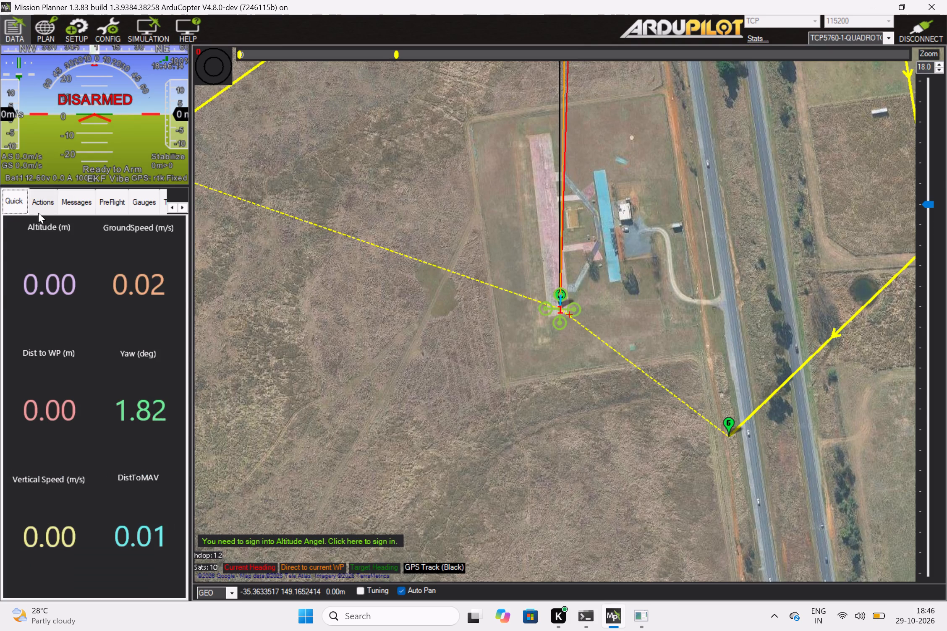
left_click(39, 211)
left_click(33, 228)
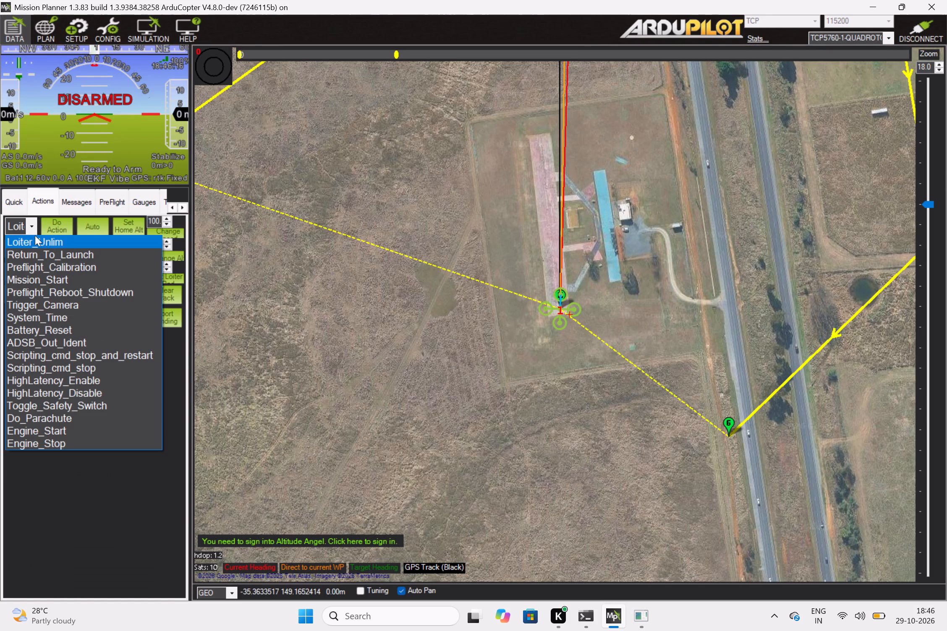
left_click(52, 284)
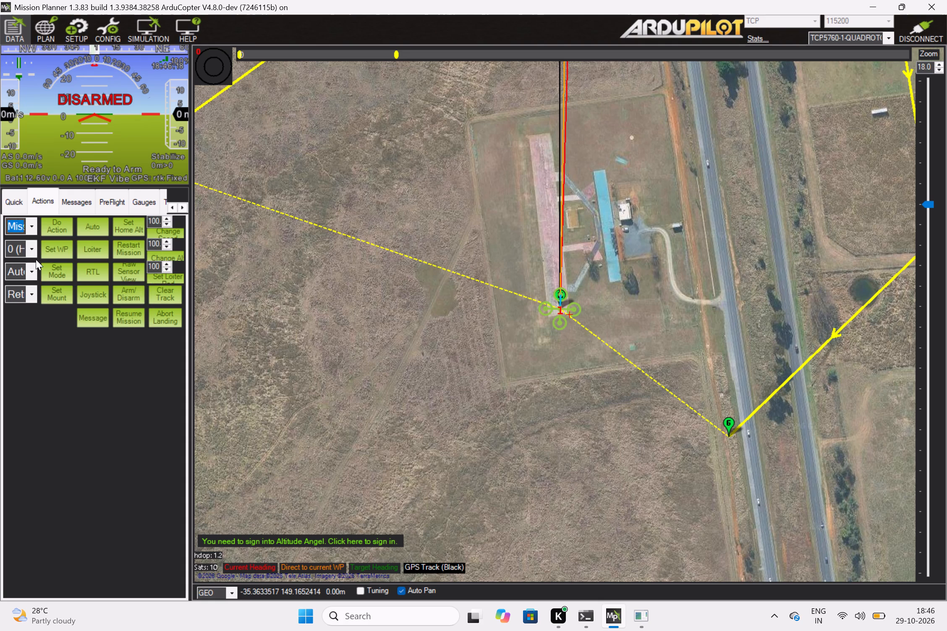
left_click(34, 276)
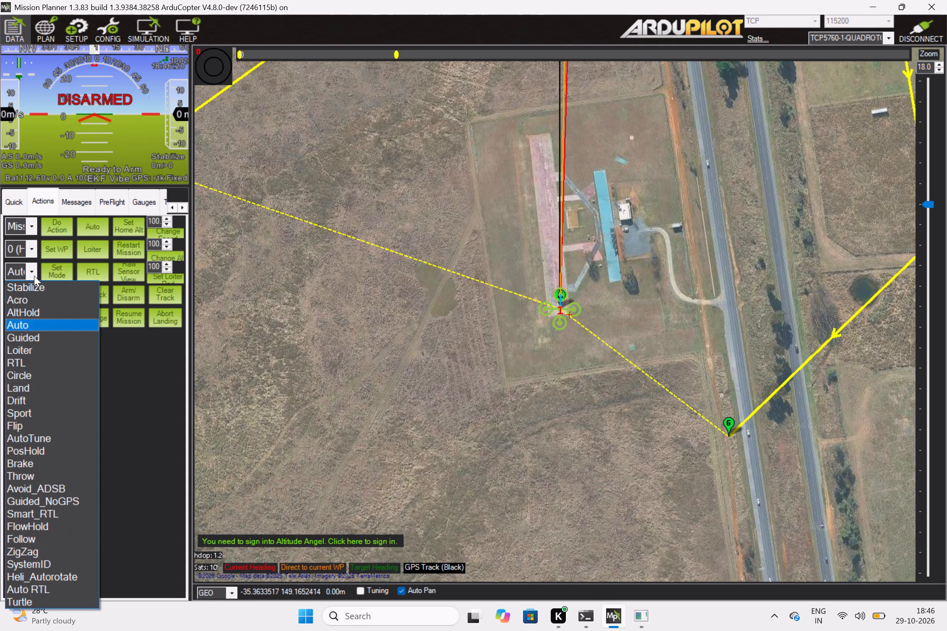
left_click(35, 289)
left_click(37, 293)
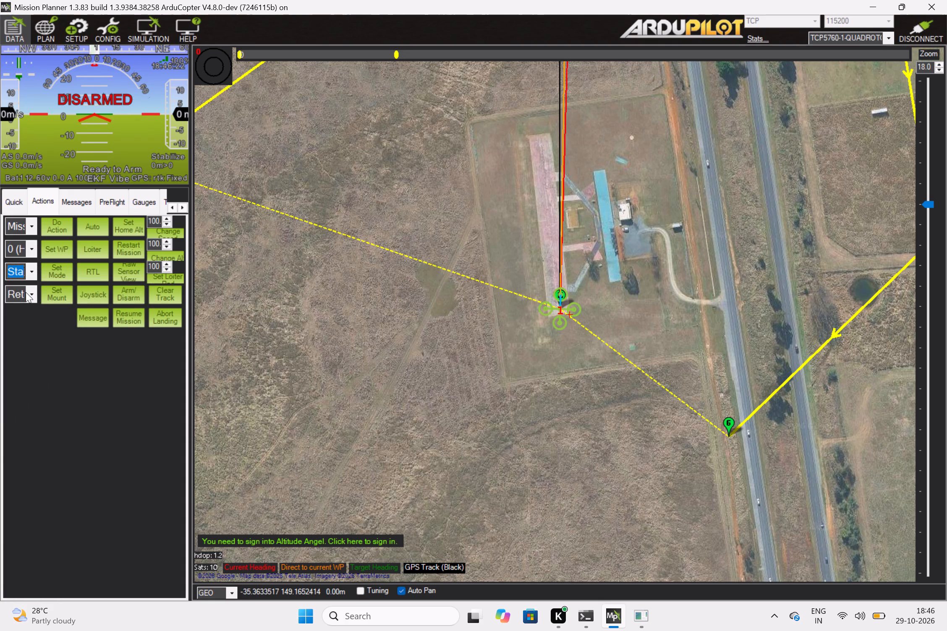
left_click(25, 292)
left_click(31, 386)
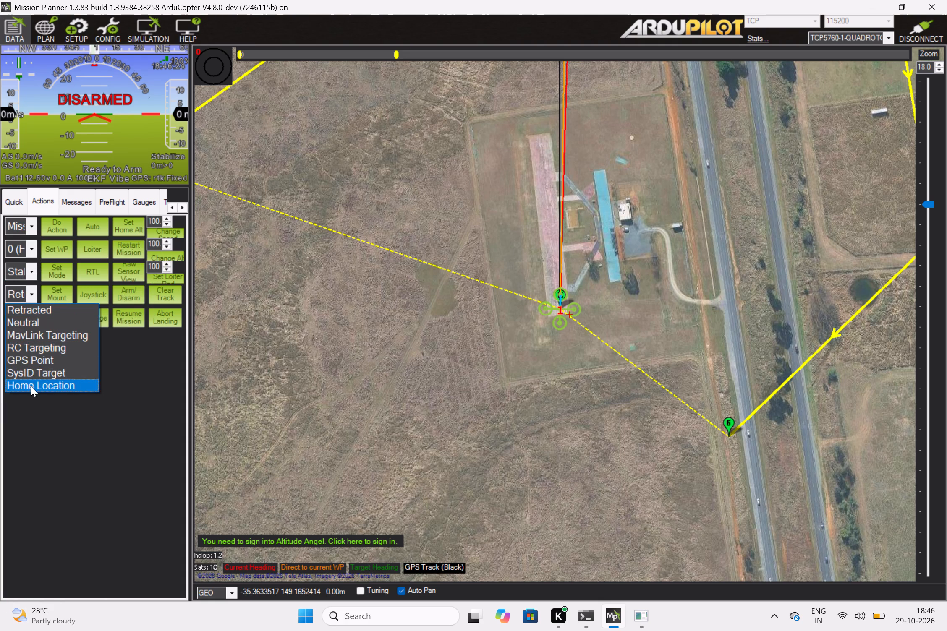
left_click(31, 250)
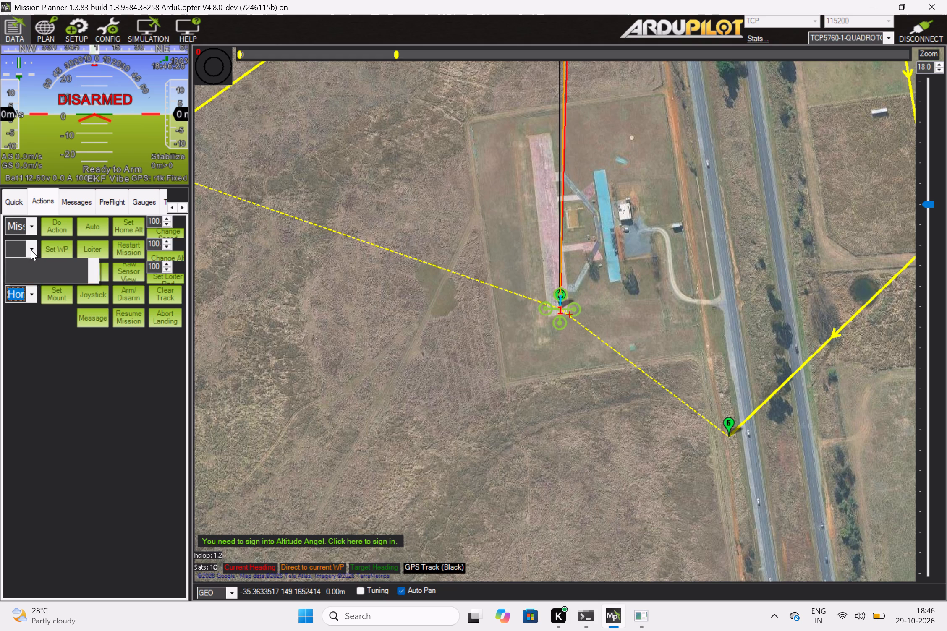
left_click(32, 266)
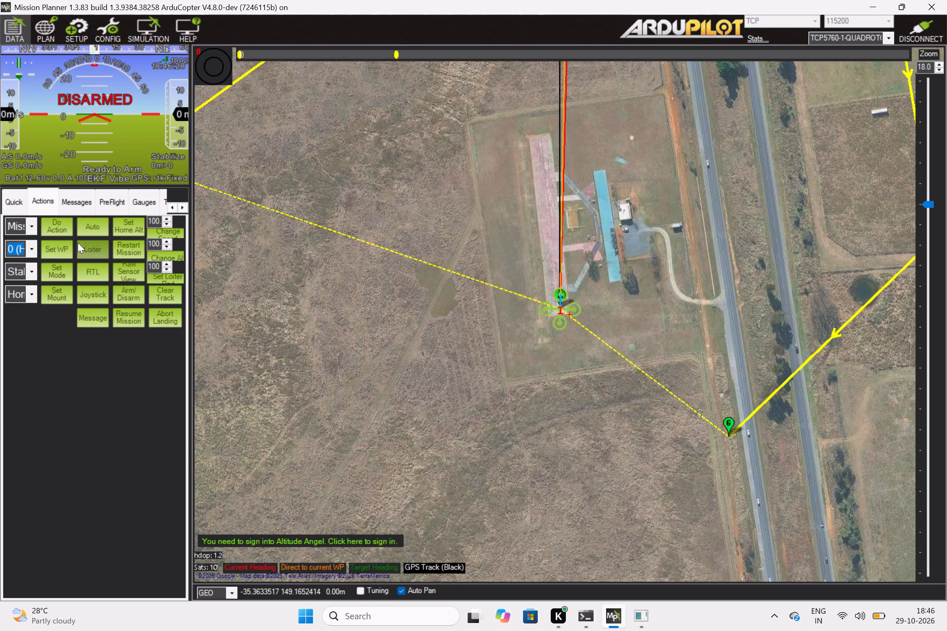
Switch the quad to Loiter mode, arm it and execute the Mission_Start action.
left_click(92, 249)
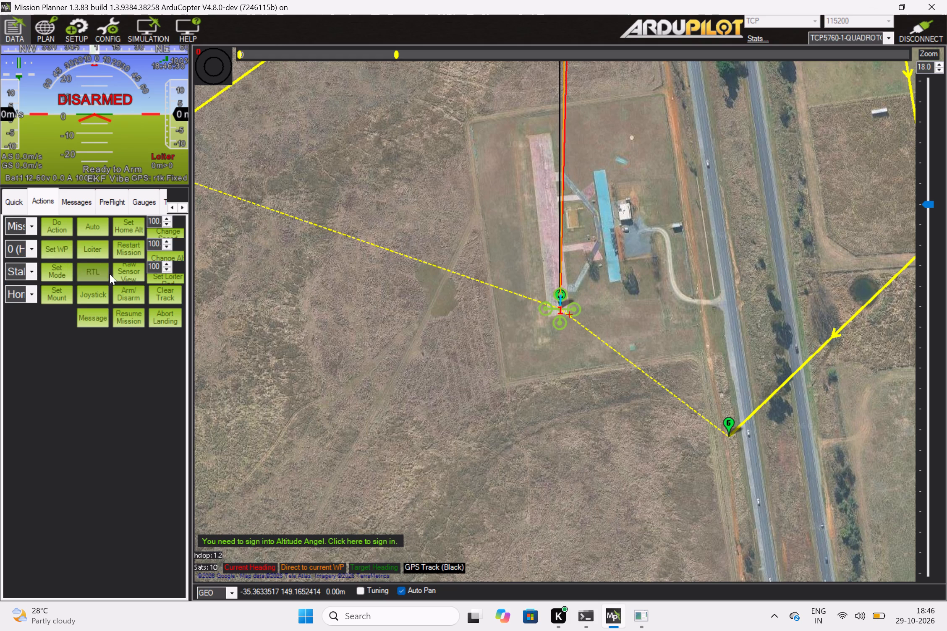
left_click(126, 294)
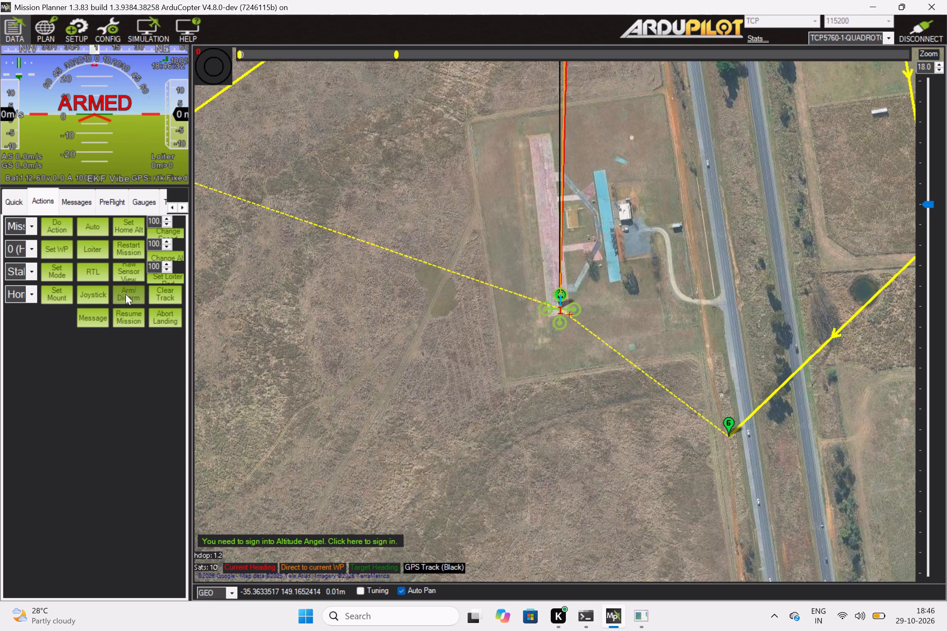
left_click(45, 225)
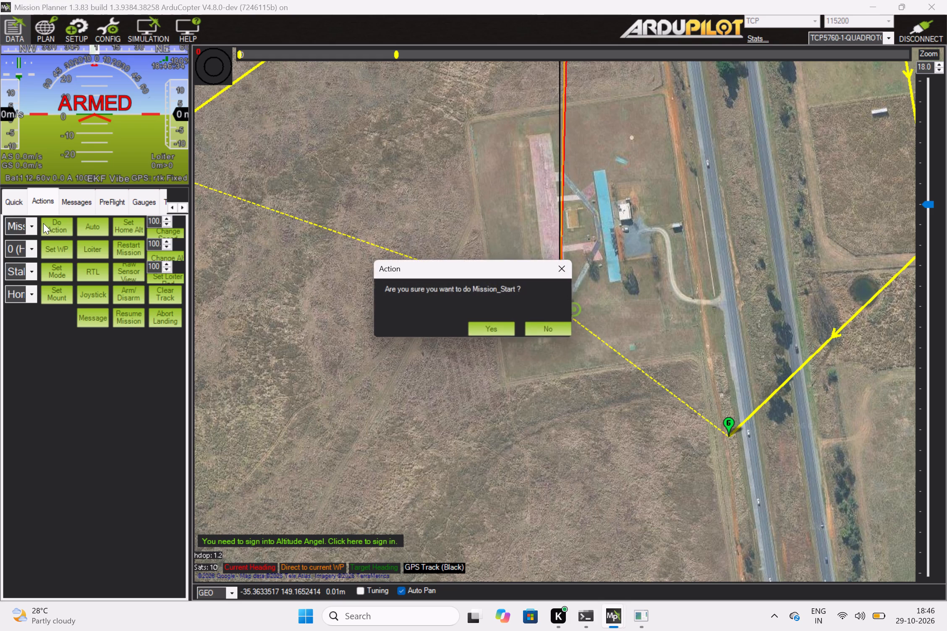
left_click(487, 330)
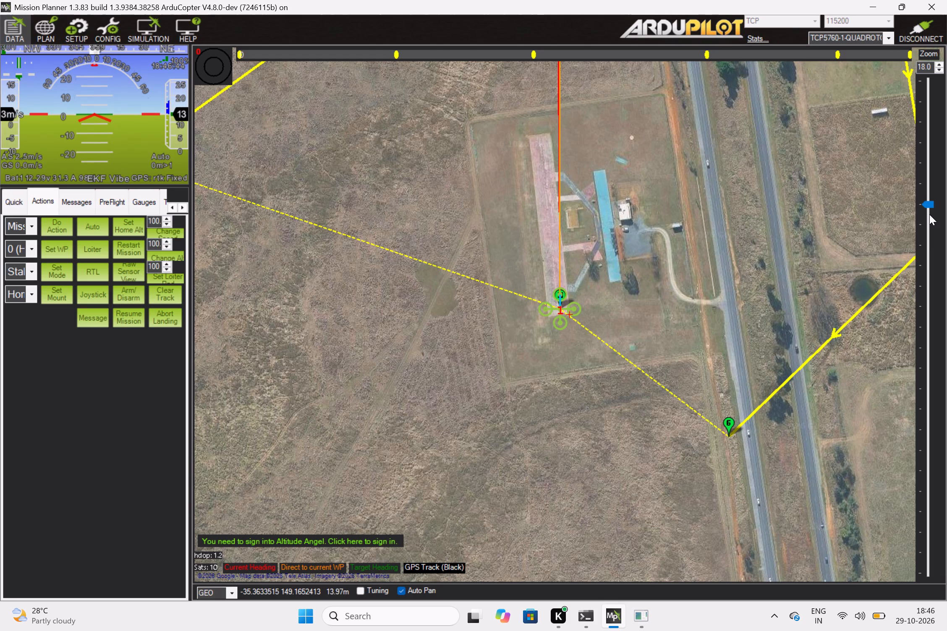
Follow the quad's flight from takeoff along the waypoint route on the map.
left_click_drag(928, 209, 927, 234)
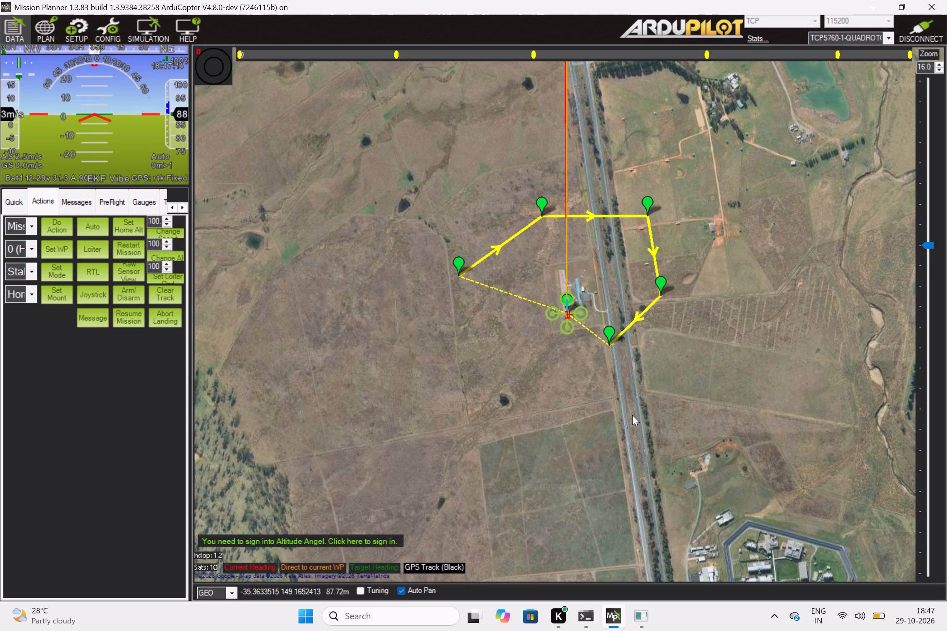
scroll(633, 415, "down", 1)
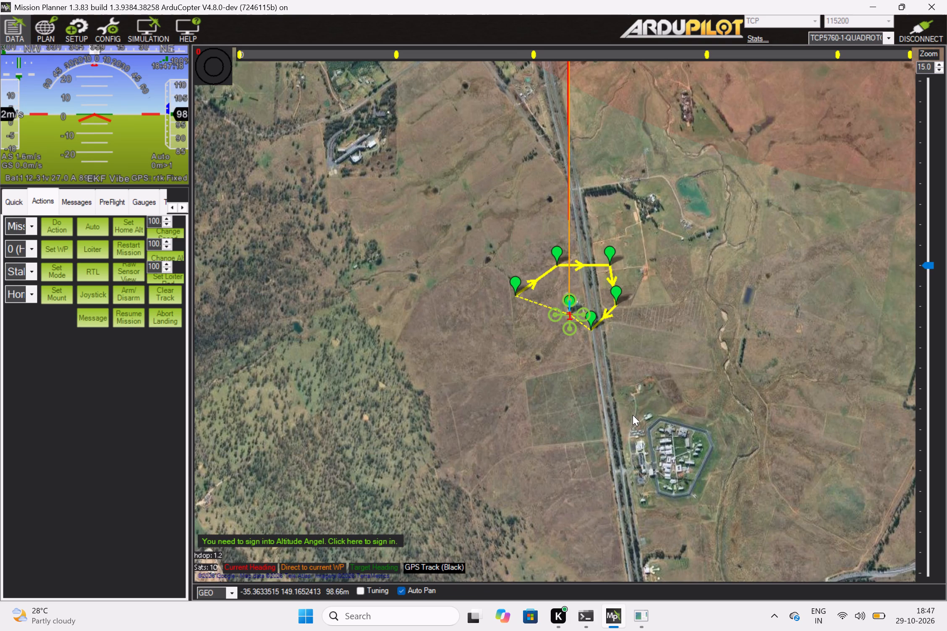
scroll(633, 415, "up", 2)
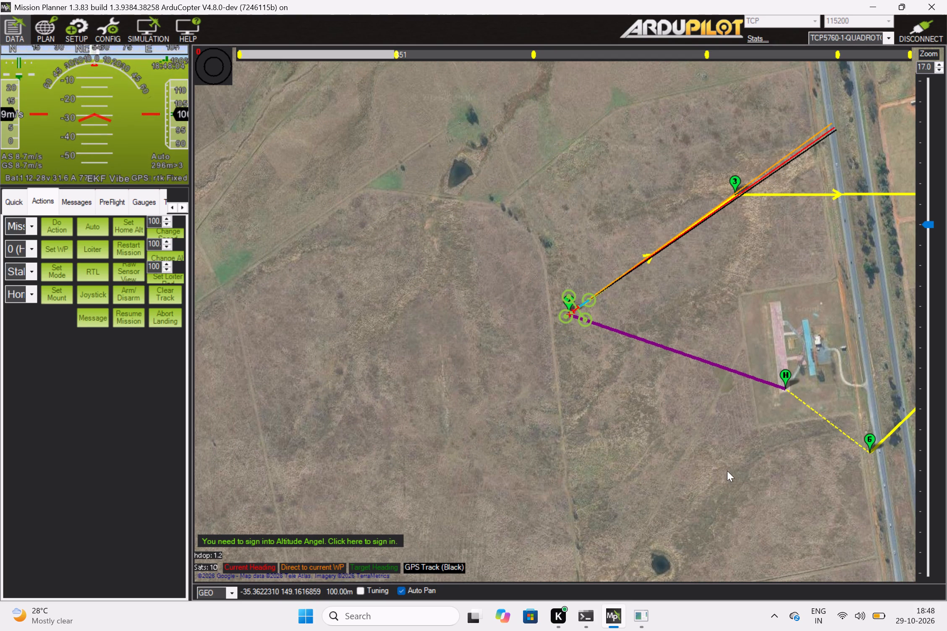
left_click_drag(686, 404, 525, 401)
left_click_drag(568, 376, 458, 381)
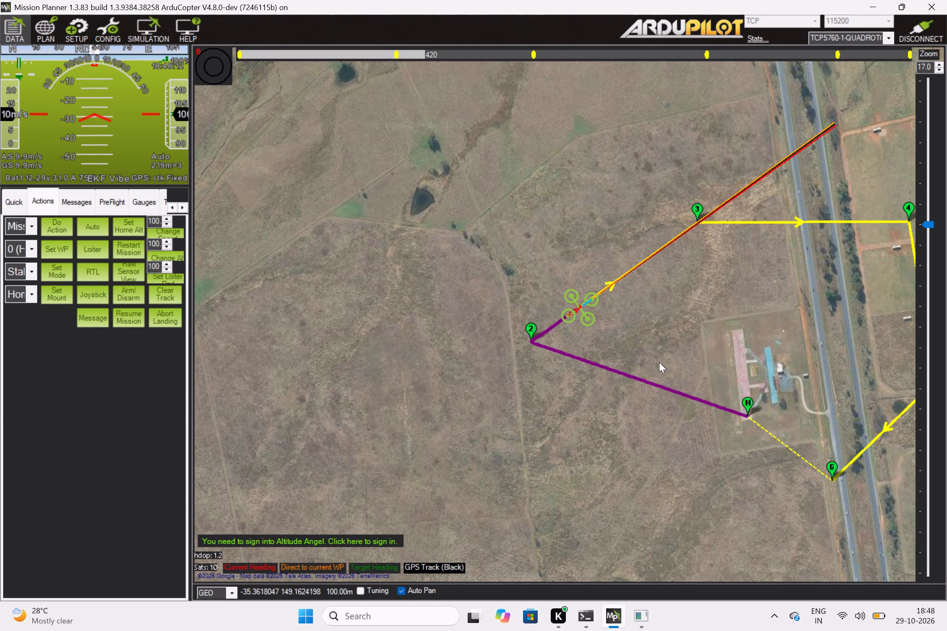
scroll(655, 357, "down", 1)
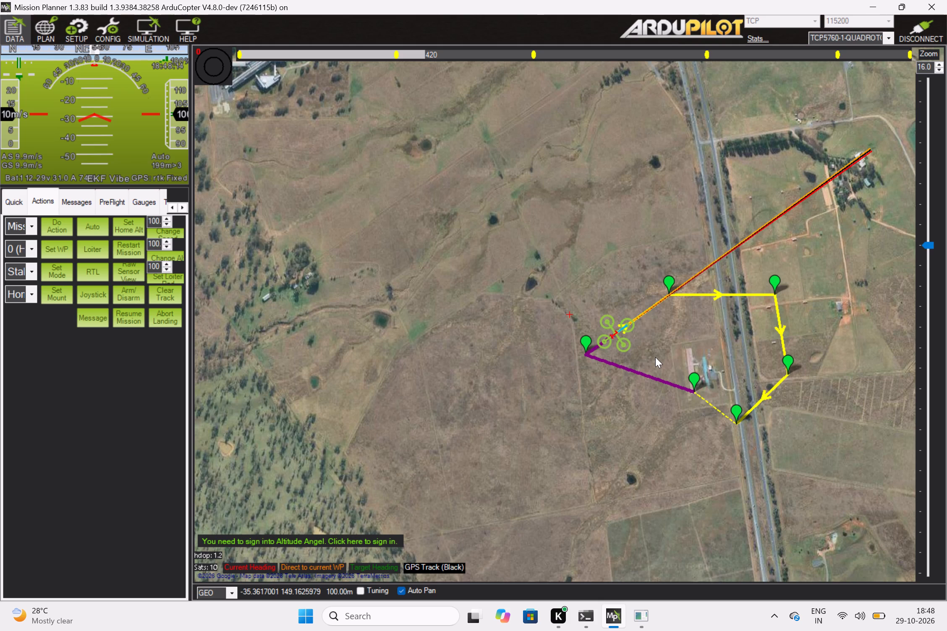
scroll(655, 357, "down", 1)
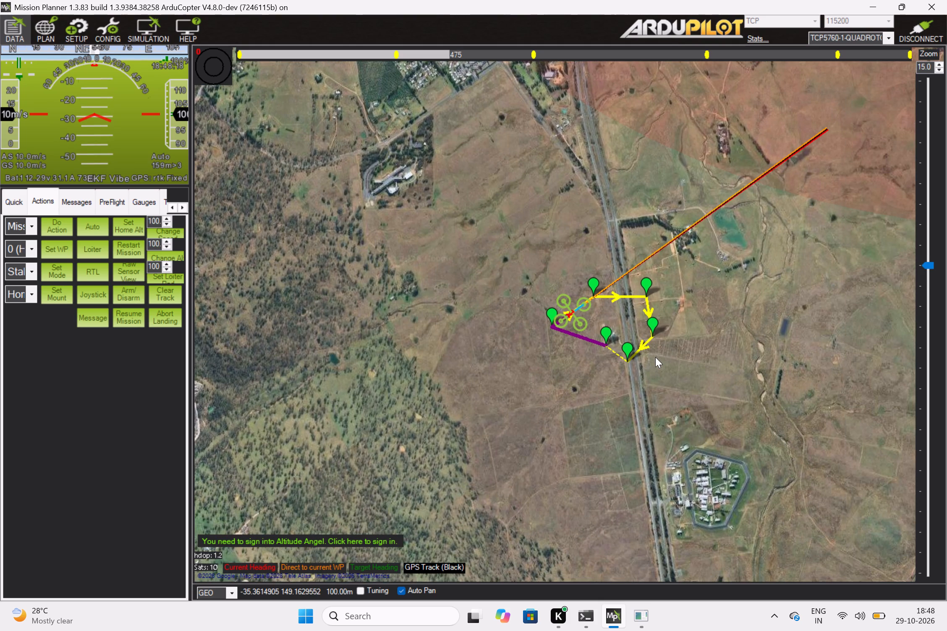
scroll(655, 357, "down", 1)
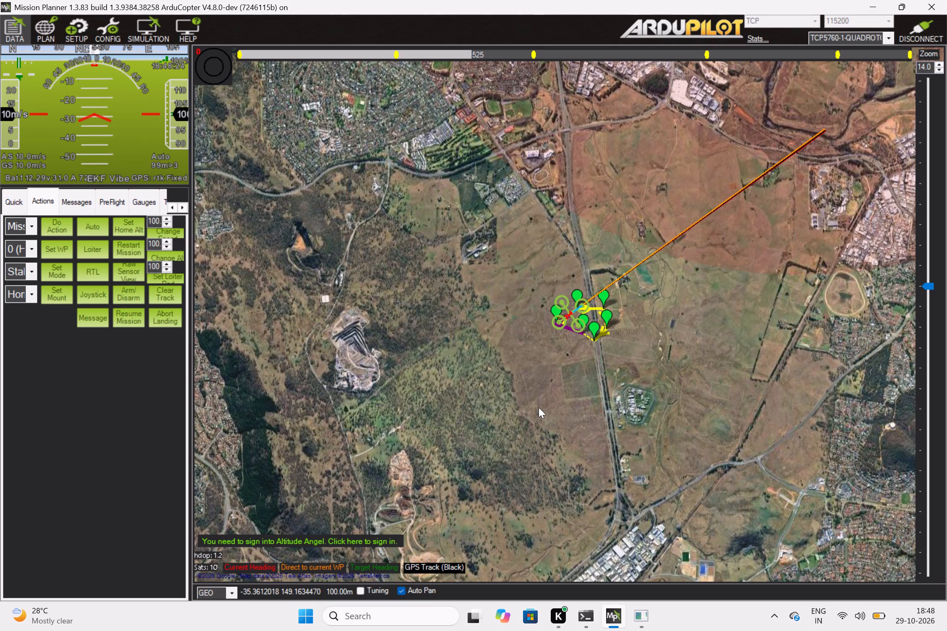
scroll(572, 383, "up", 2)
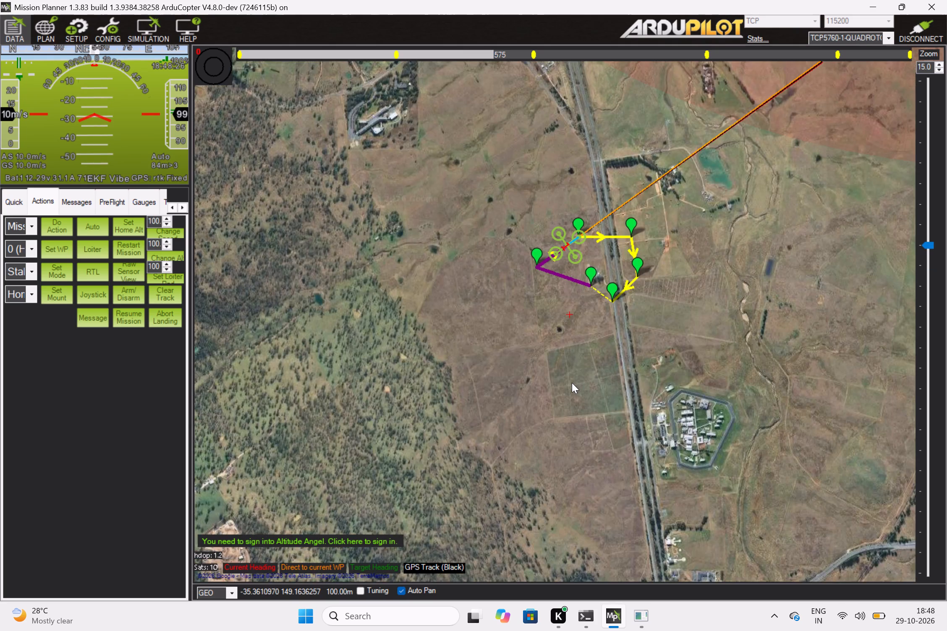
scroll(572, 383, "up", 1)
scroll(572, 383, "down", 1)
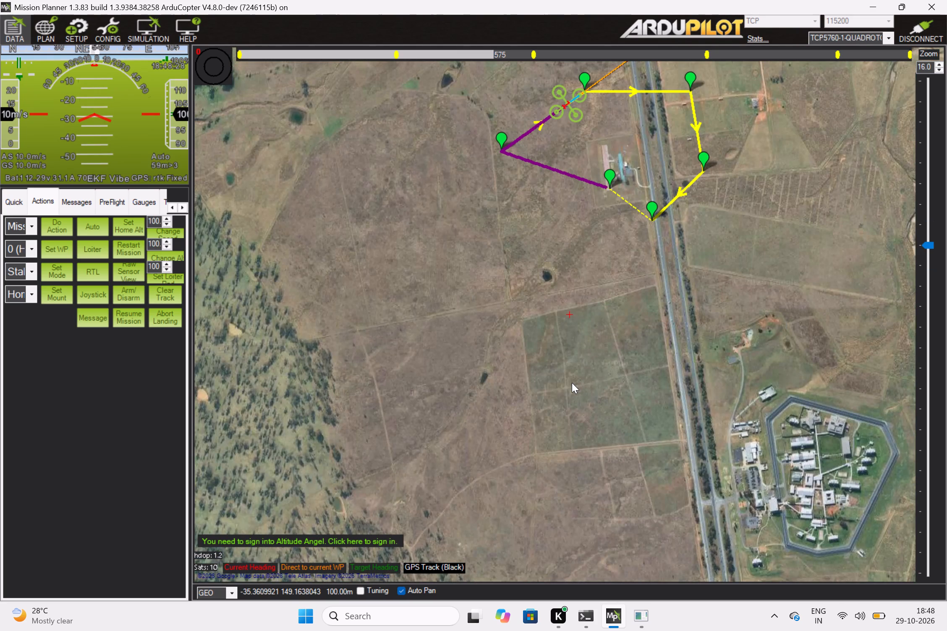
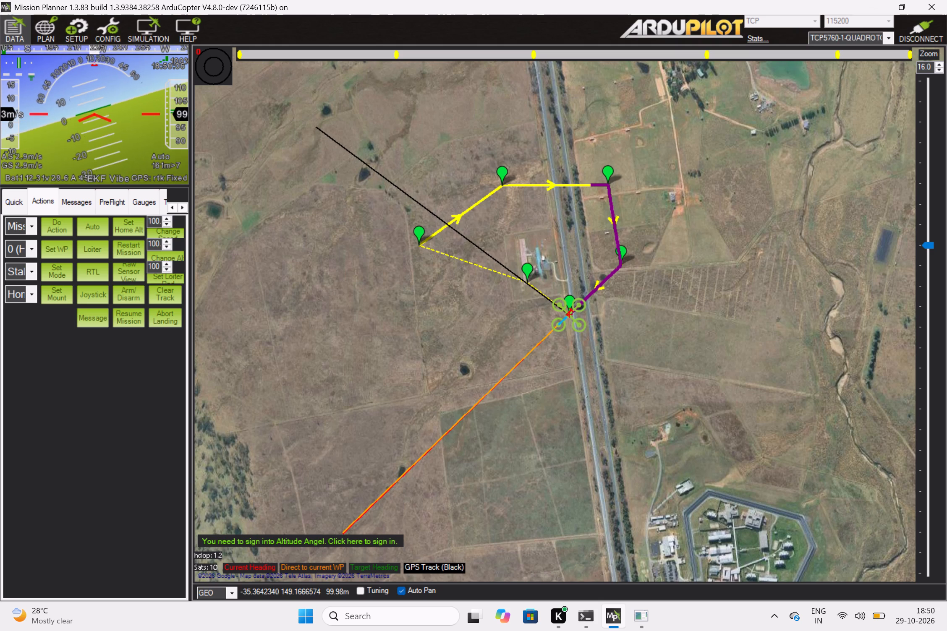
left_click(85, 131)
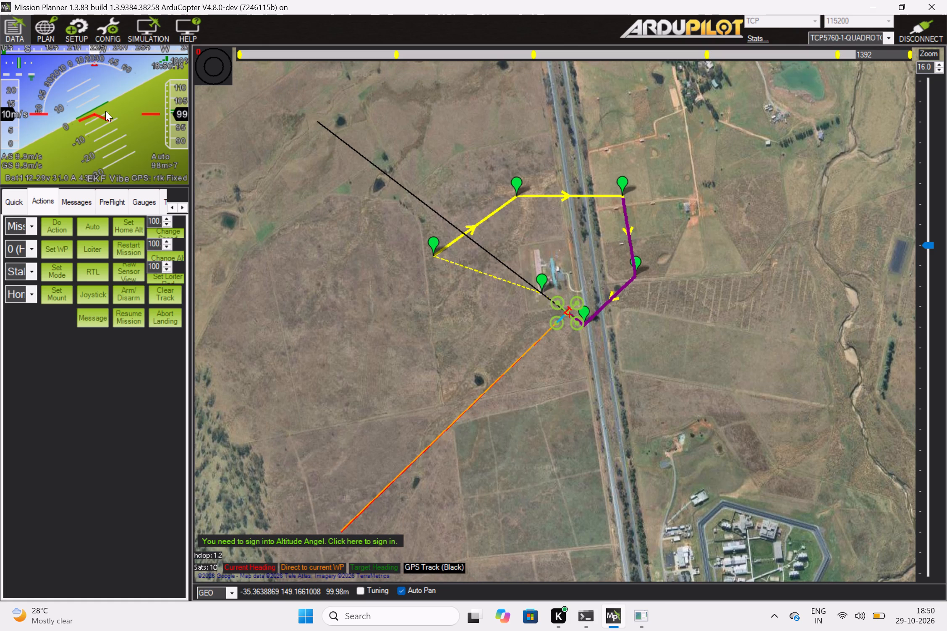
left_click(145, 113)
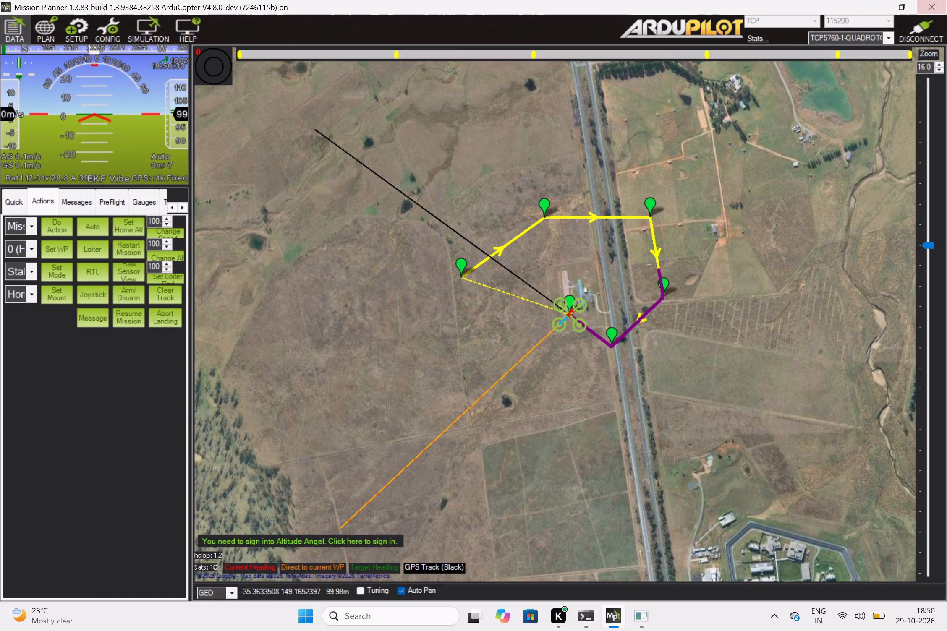
Close the ground station application once the quad is back at its home location.
left_click(938, 8)
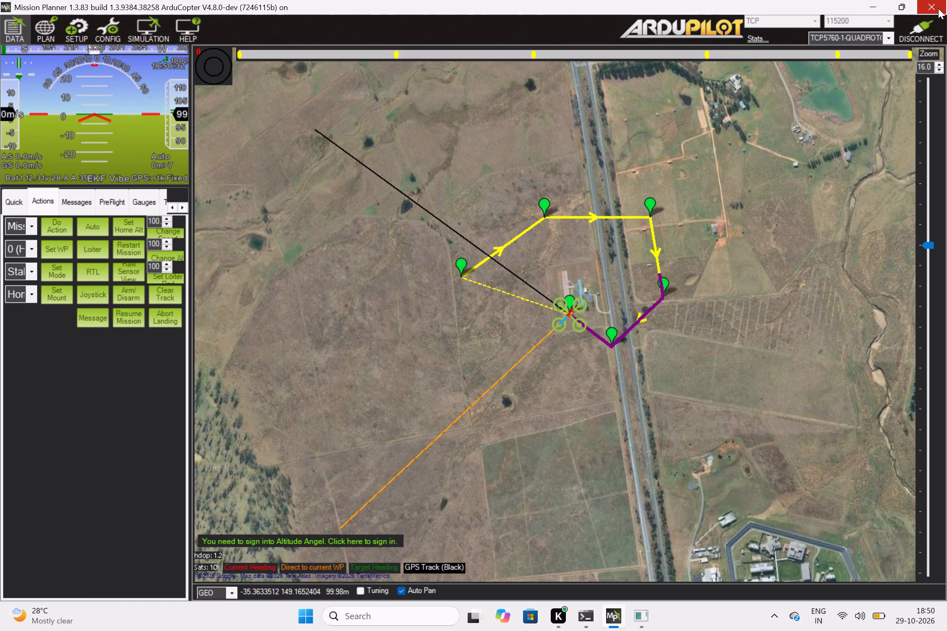
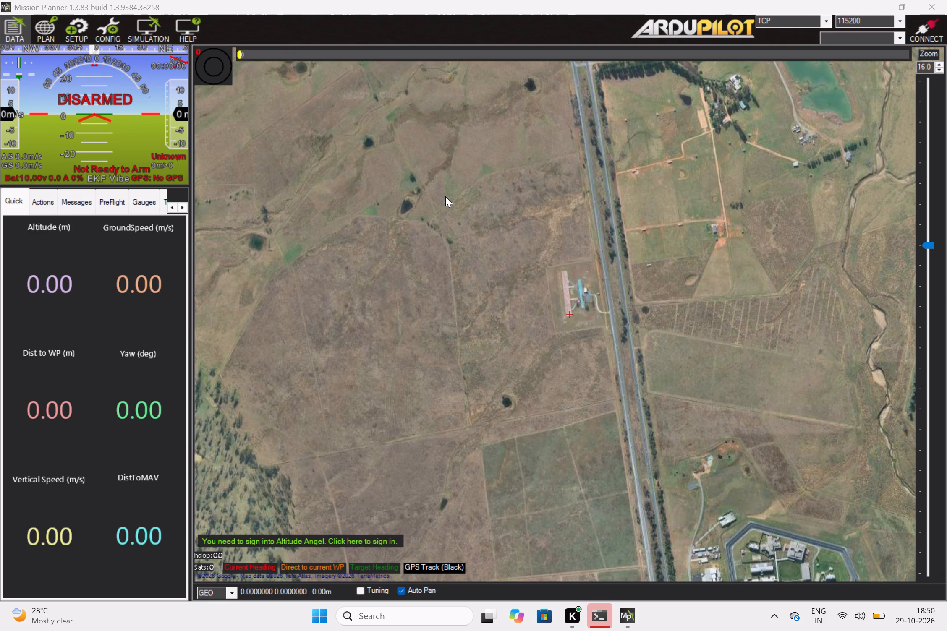
Start a Multirotor simulation with the quad model at the default home location.
left_click(138, 31)
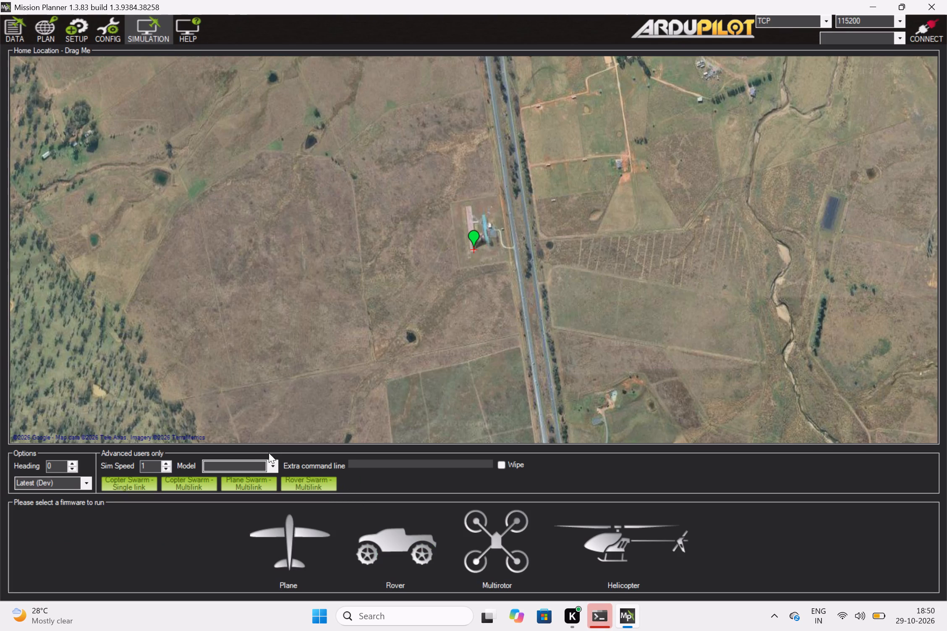
left_click(272, 460)
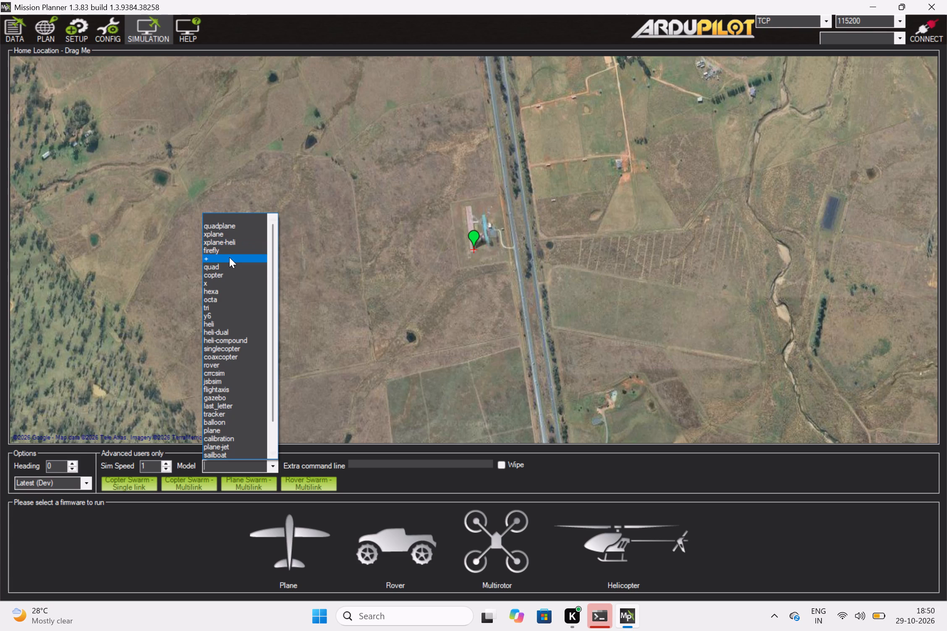
left_click(229, 265)
left_click(500, 530)
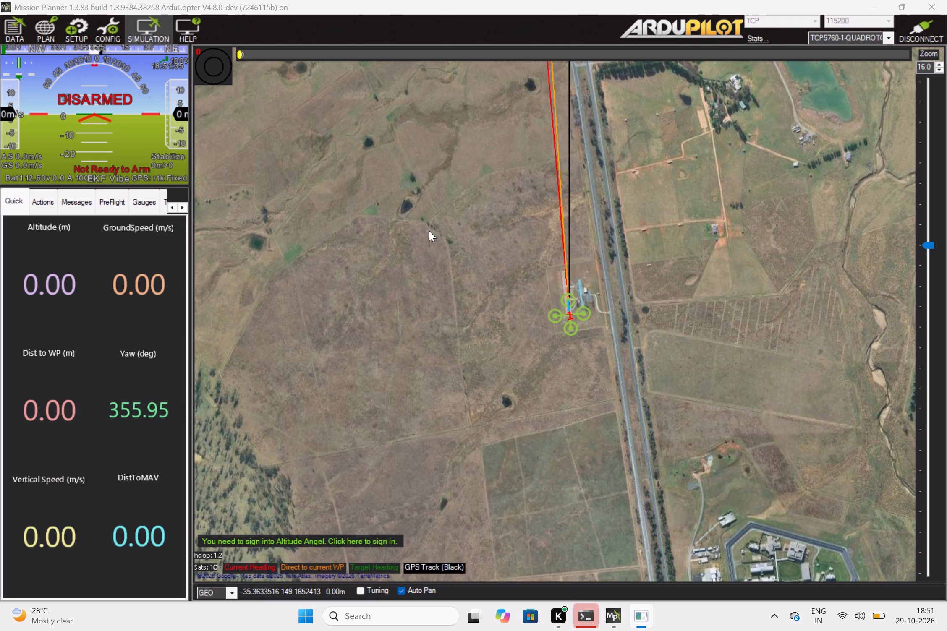
Draw a seven-point survey polygon on the flight plan map over the fields north-west of the home location.
left_click(54, 31)
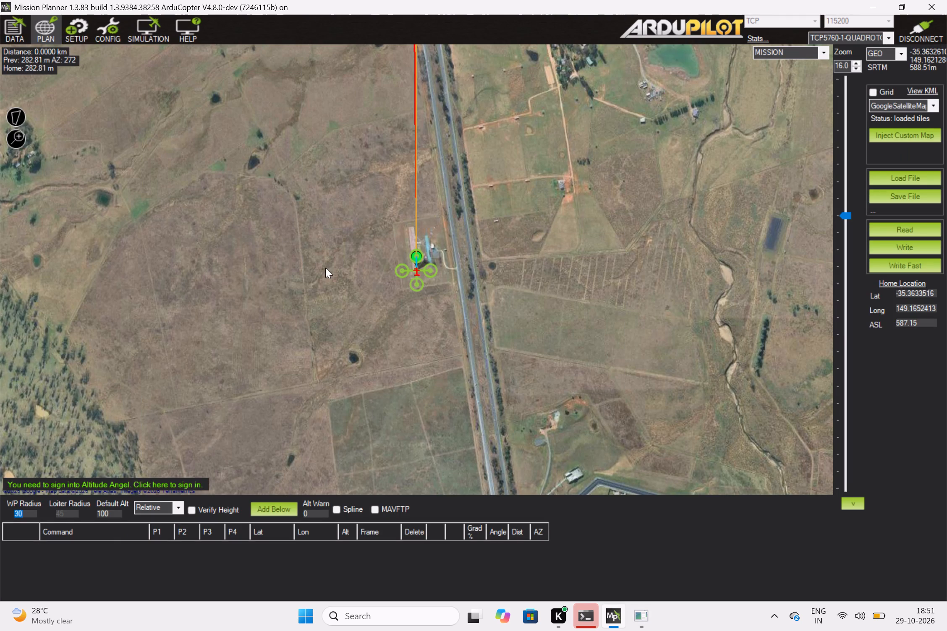
right_click(351, 235)
left_click(393, 384)
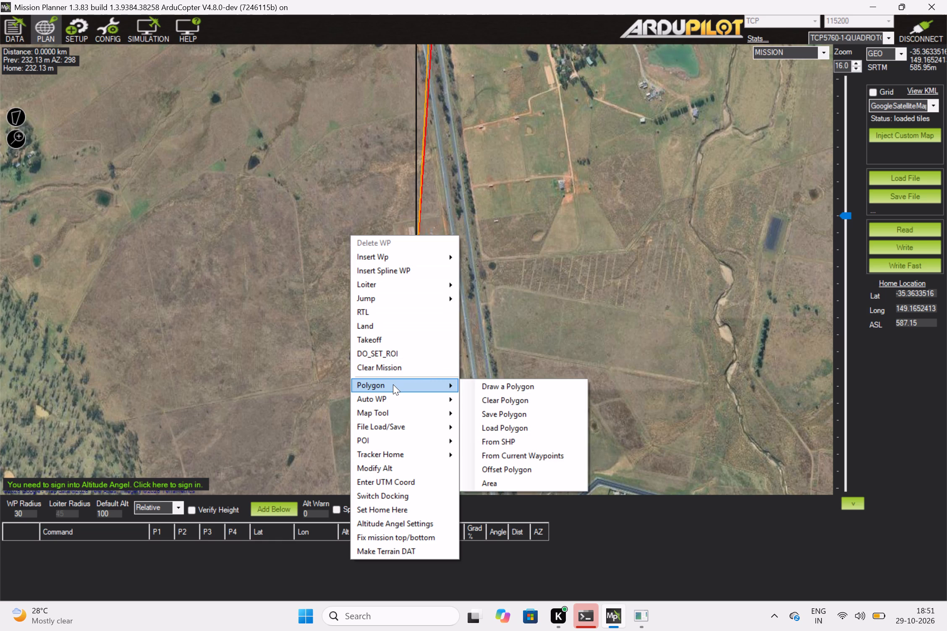
left_click(516, 389)
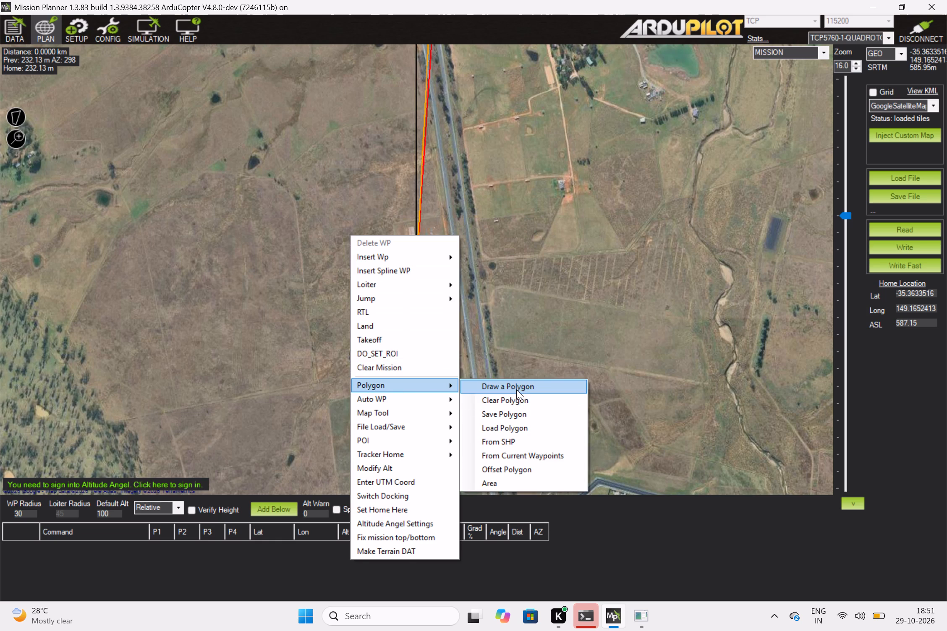
left_click(292, 168)
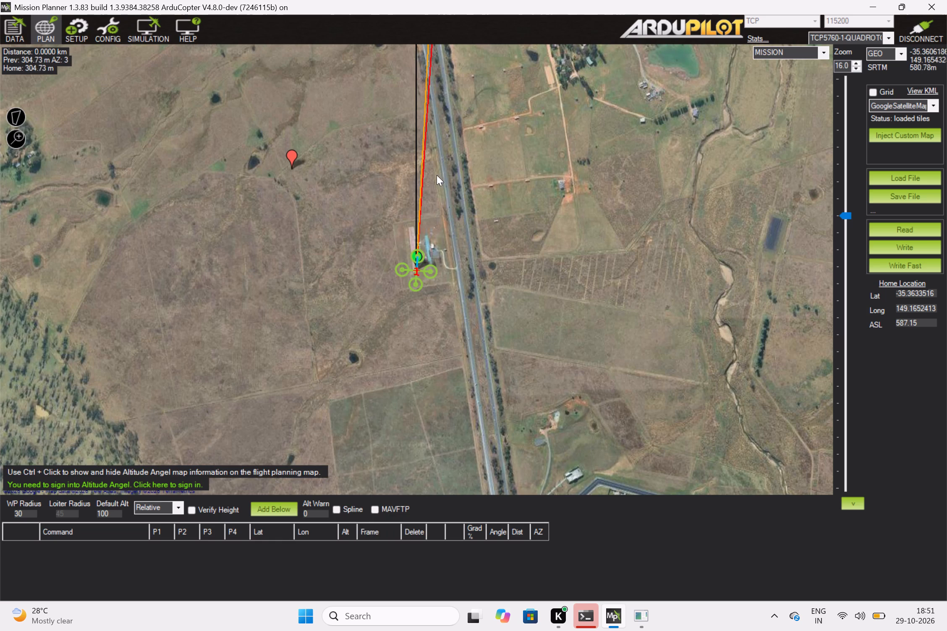
left_click(449, 178)
left_click(444, 232)
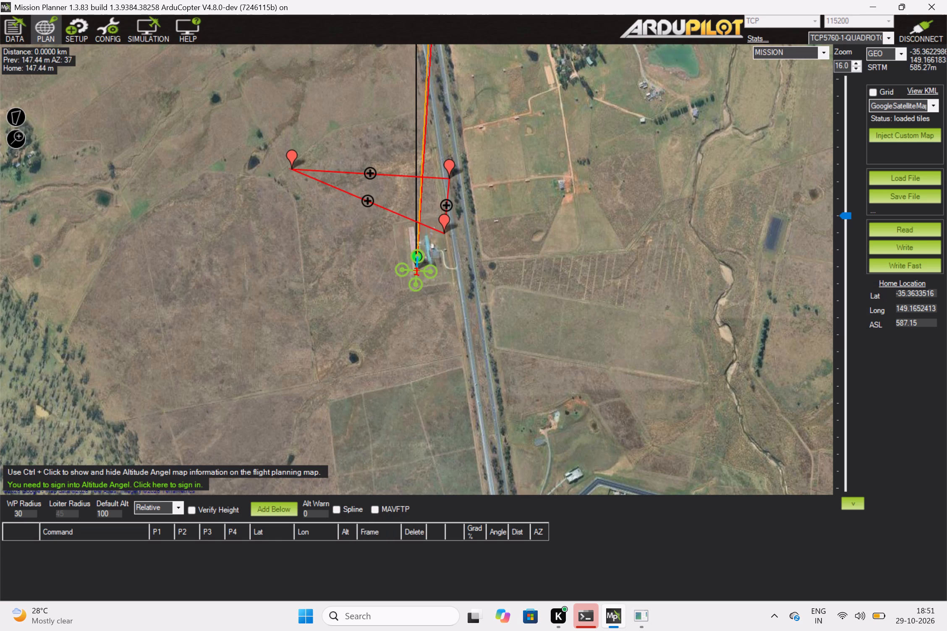
left_click(360, 242)
left_click(298, 227)
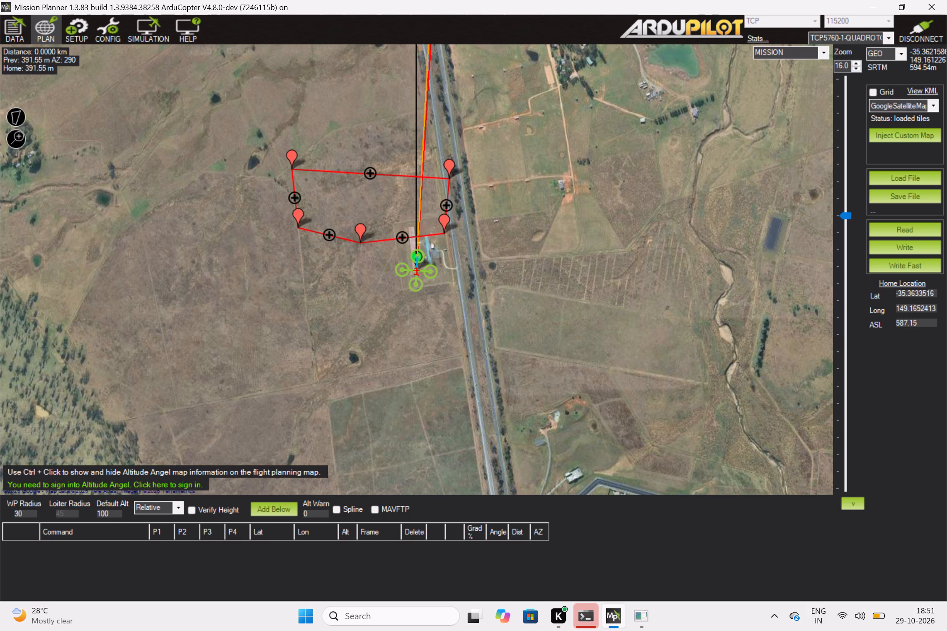
left_click(177, 192)
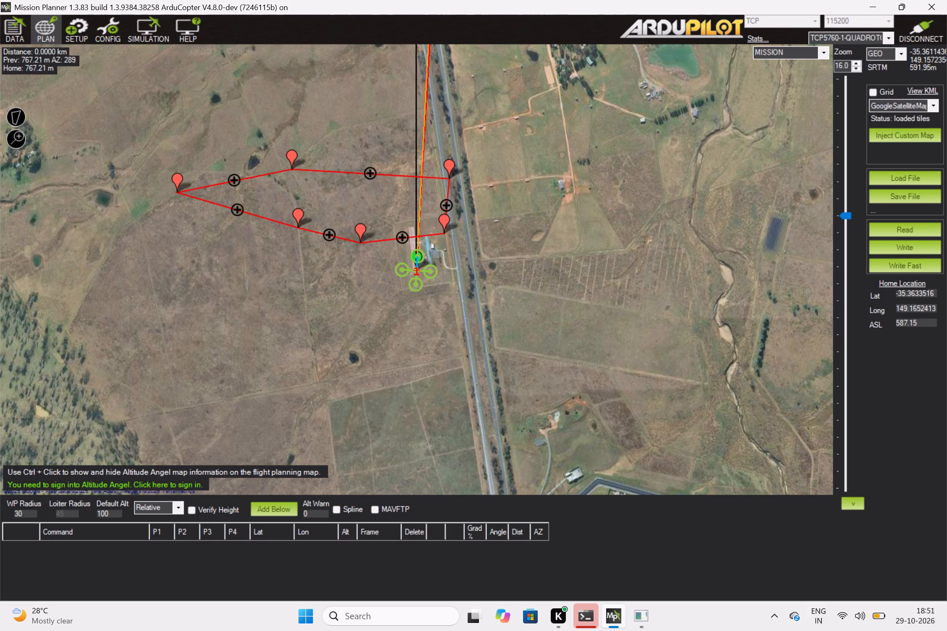
left_click(252, 246)
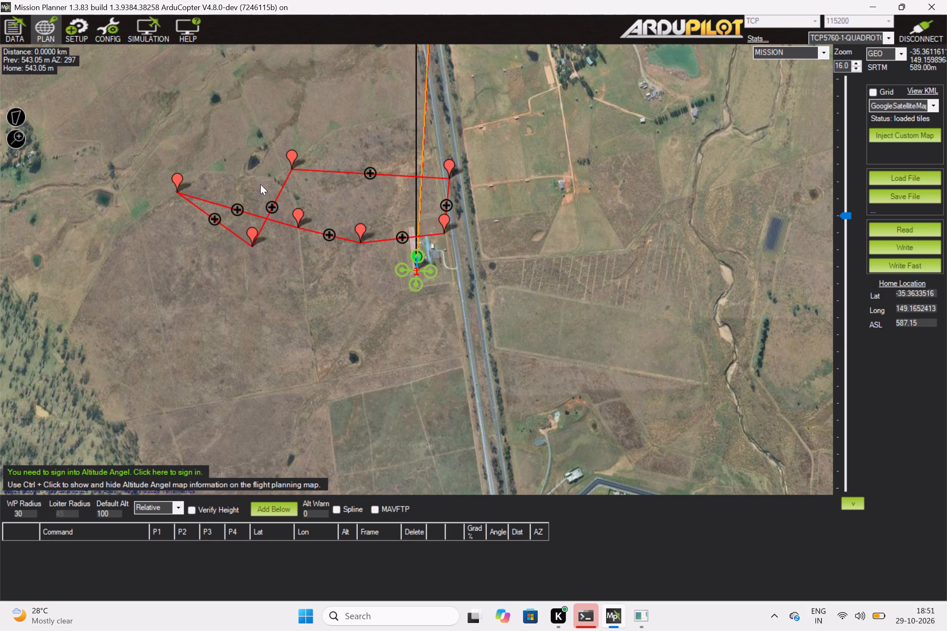
Generate a Survey (Grid) mission inside the drawn polygon, accepting the default survey options.
right_click(335, 204)
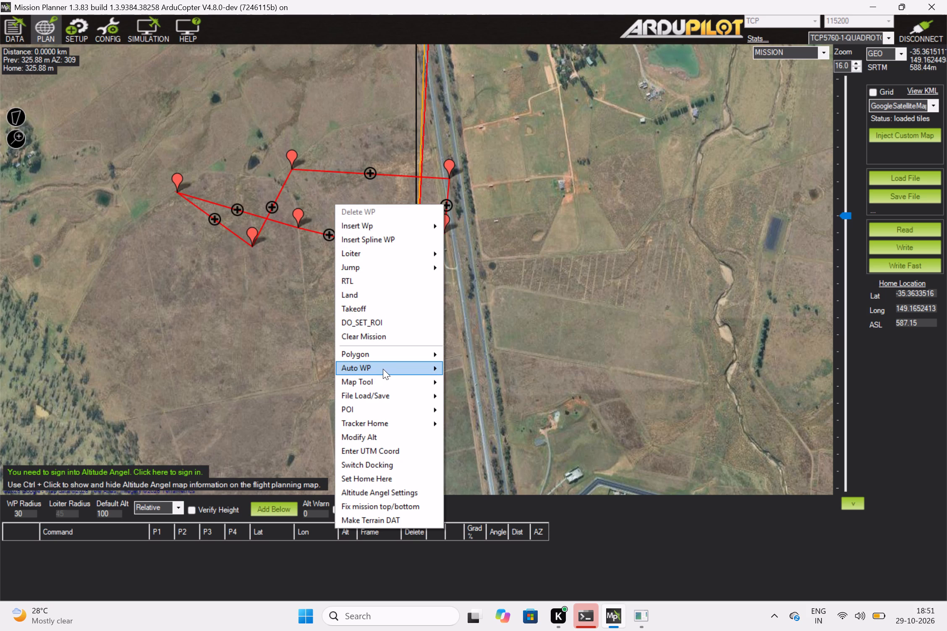
left_click(382, 368)
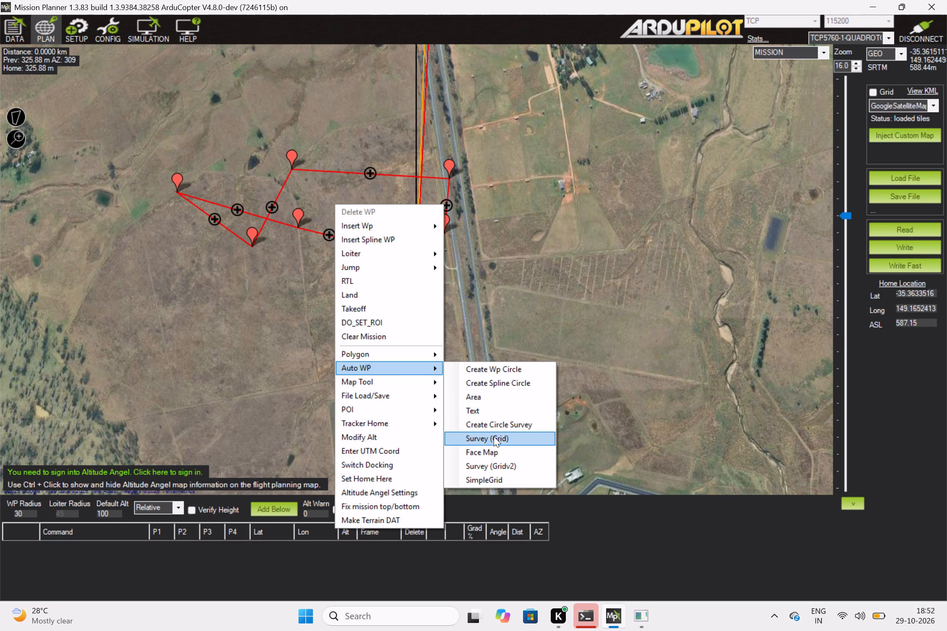
left_click(494, 436)
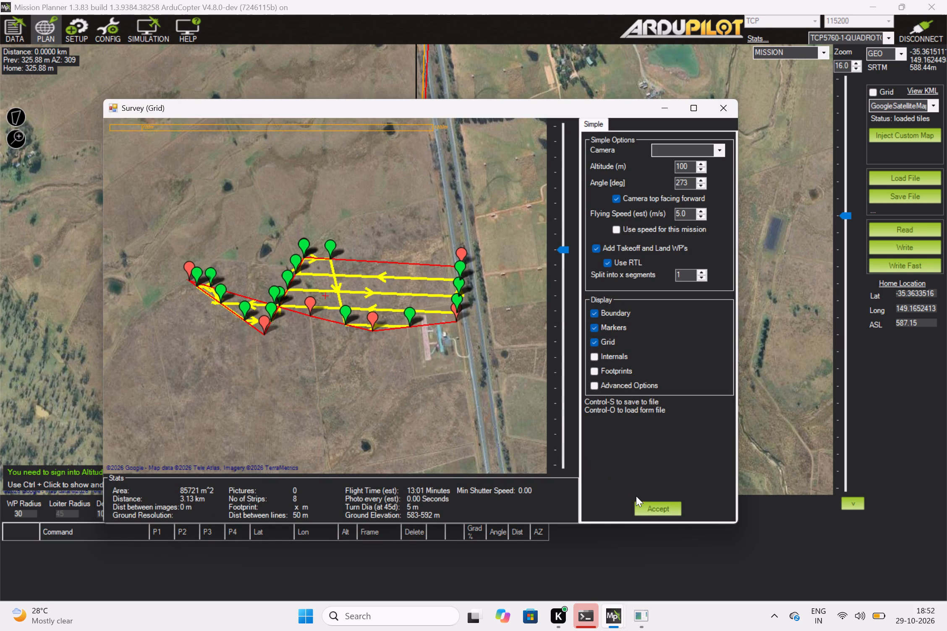
left_click(649, 509)
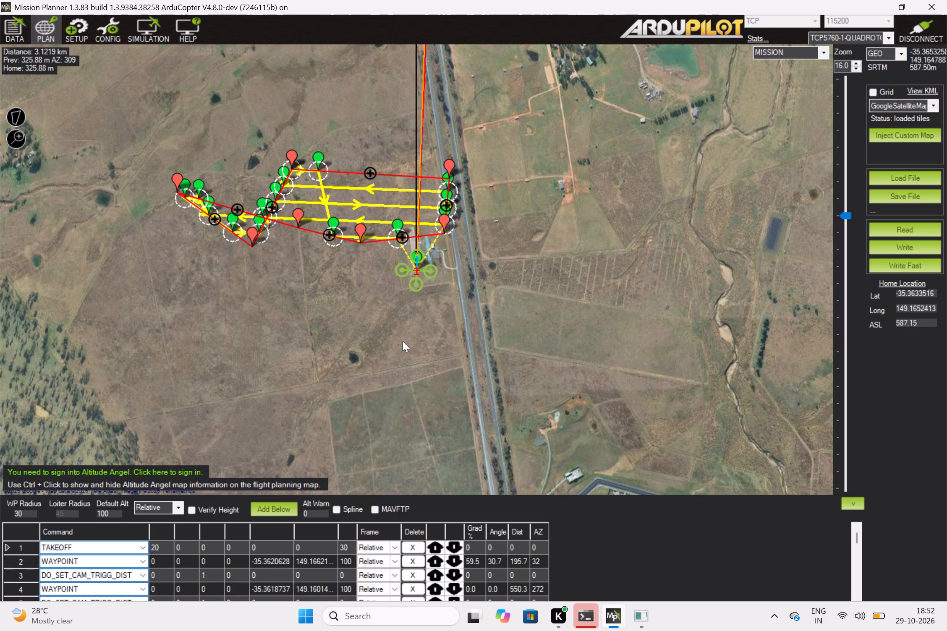
Write the survey mission to the simulated vehicle.
left_click(910, 245)
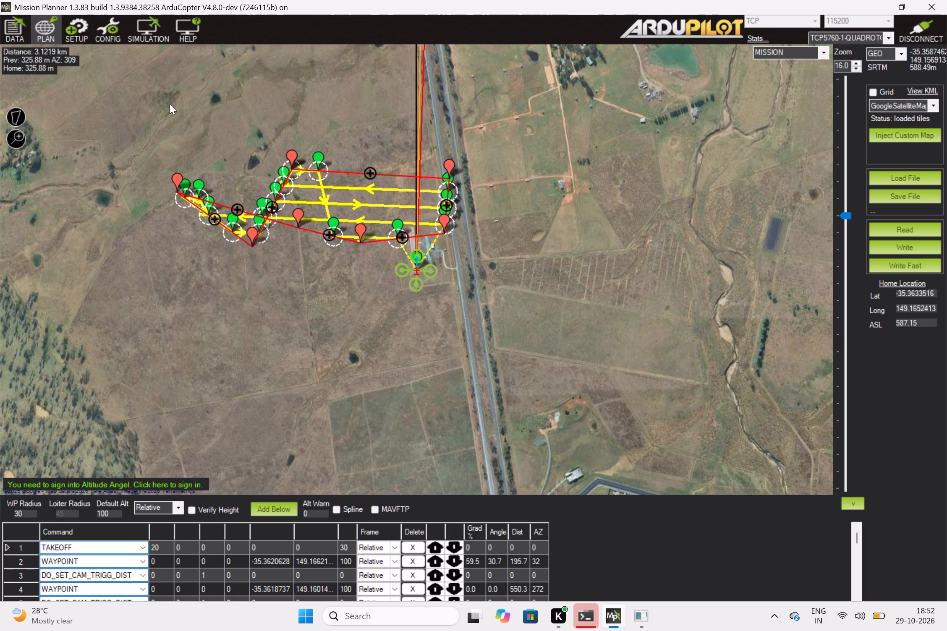
Preselect the flight actions: Mission_Start as action, 0 (Home) as waypoint, Stabilize as mode and Home Location as mount target.
left_click(16, 29)
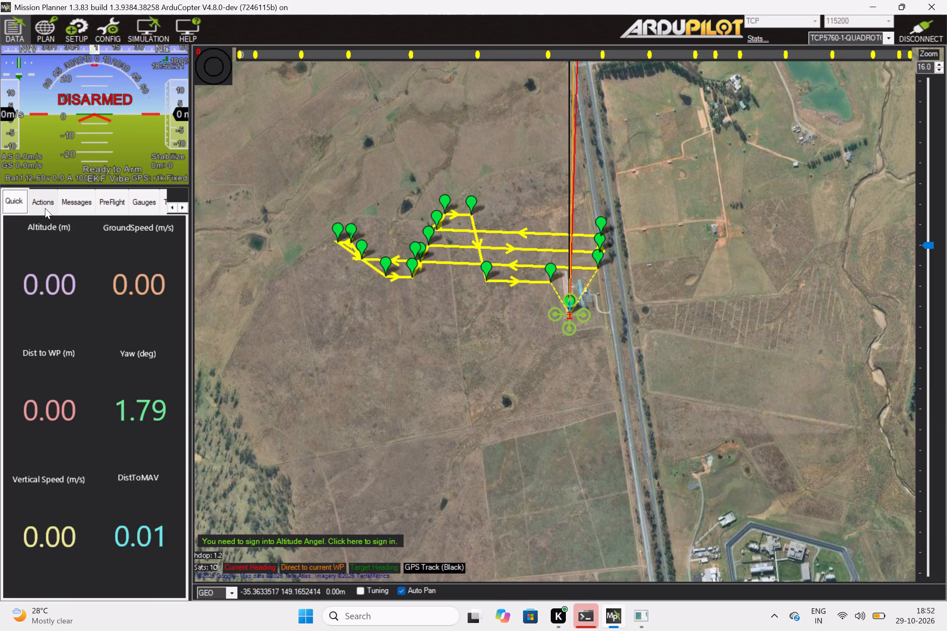
left_click(45, 208)
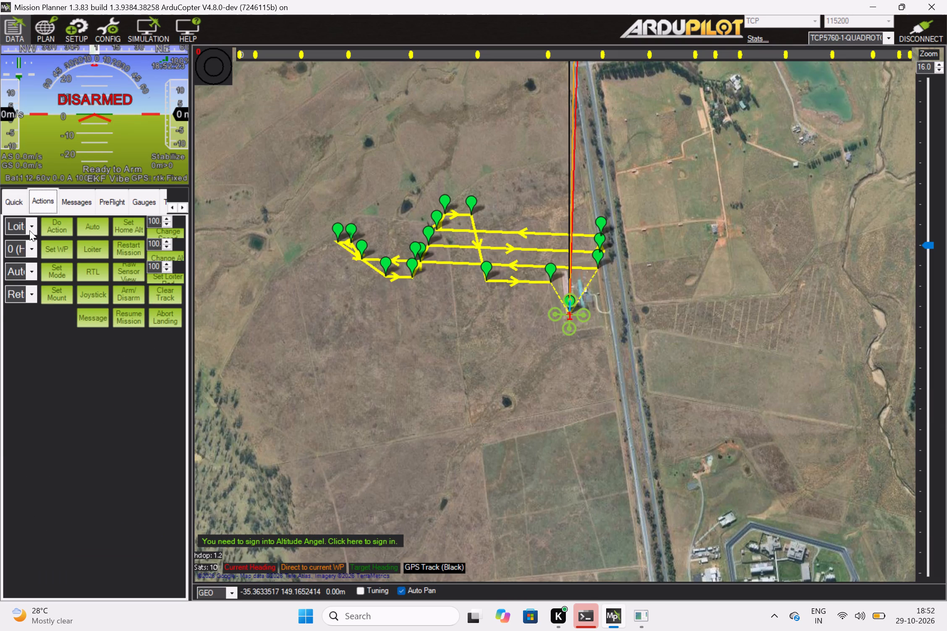
left_click(29, 230)
left_click(31, 276)
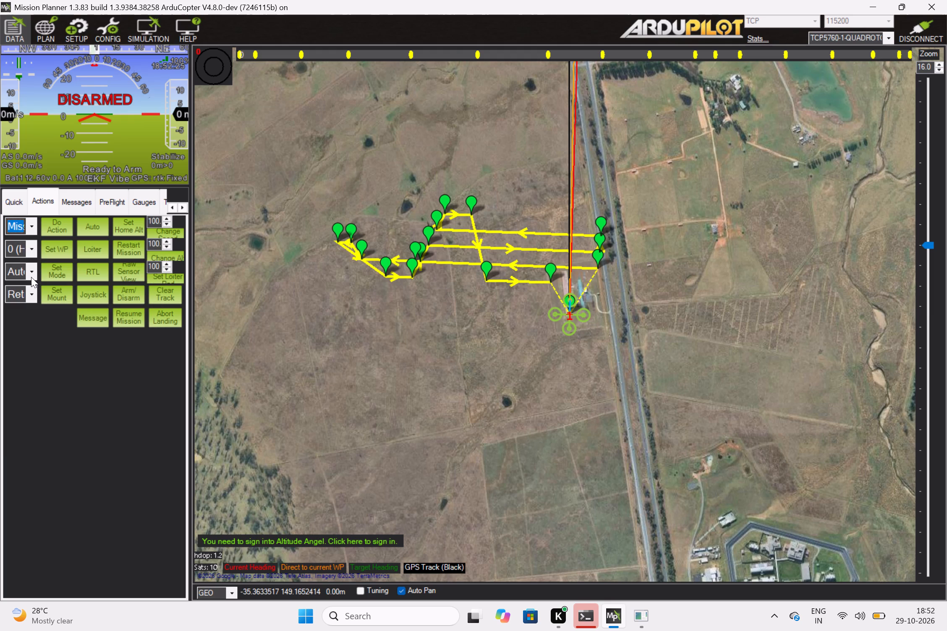
left_click(29, 251)
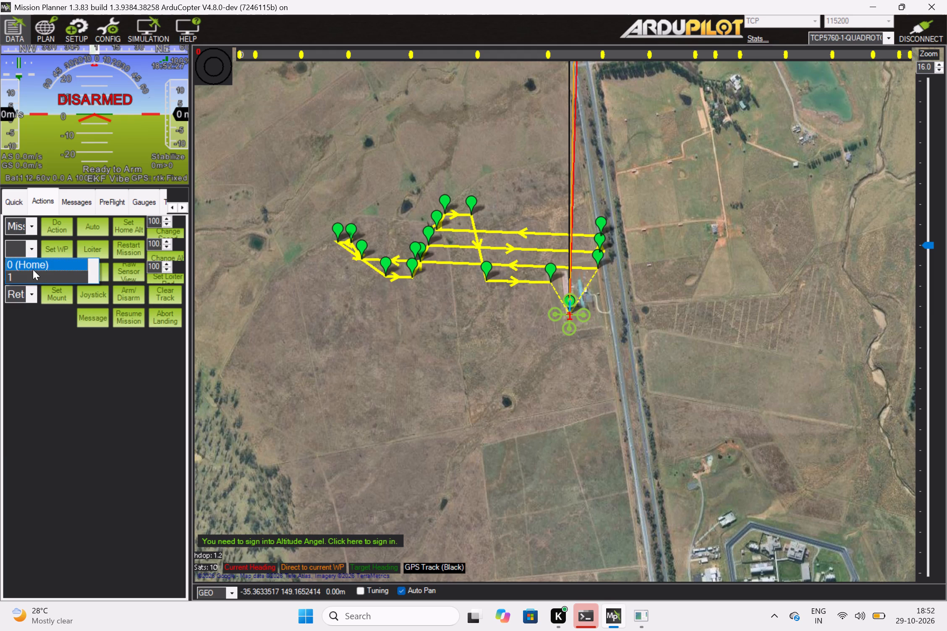
left_click(33, 265)
left_click(32, 275)
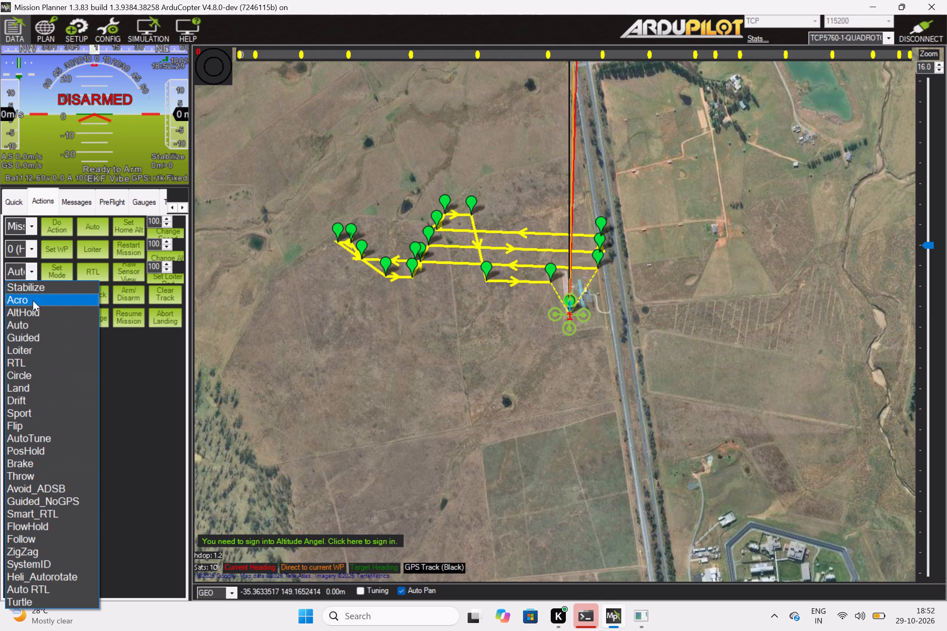
left_click(33, 286)
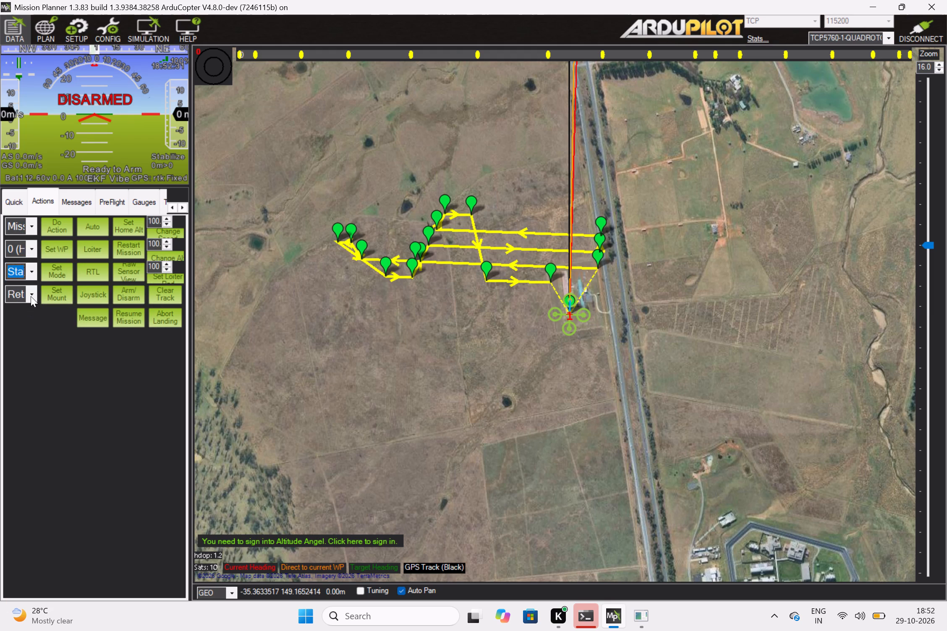
left_click(31, 296)
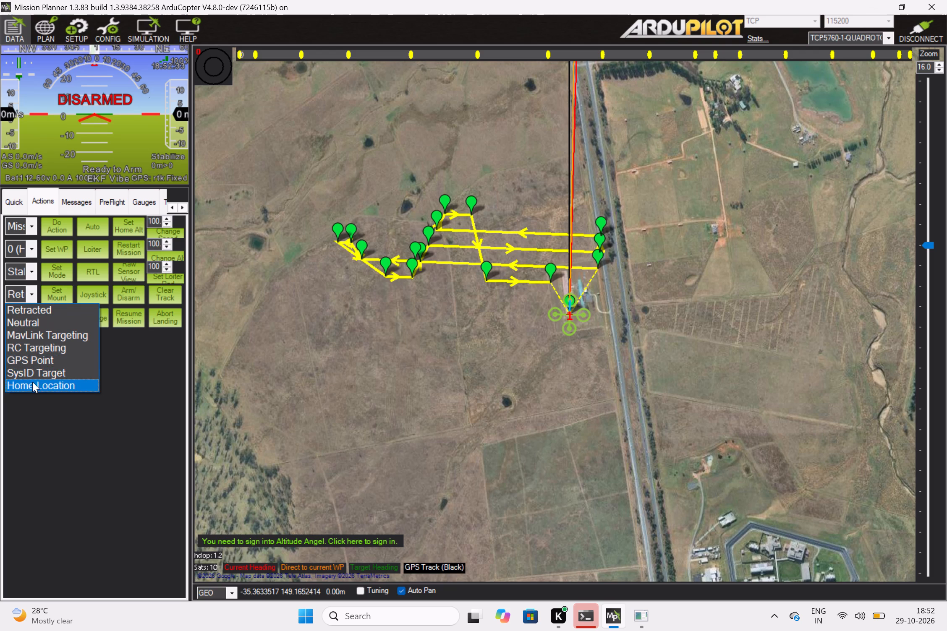
left_click(32, 383)
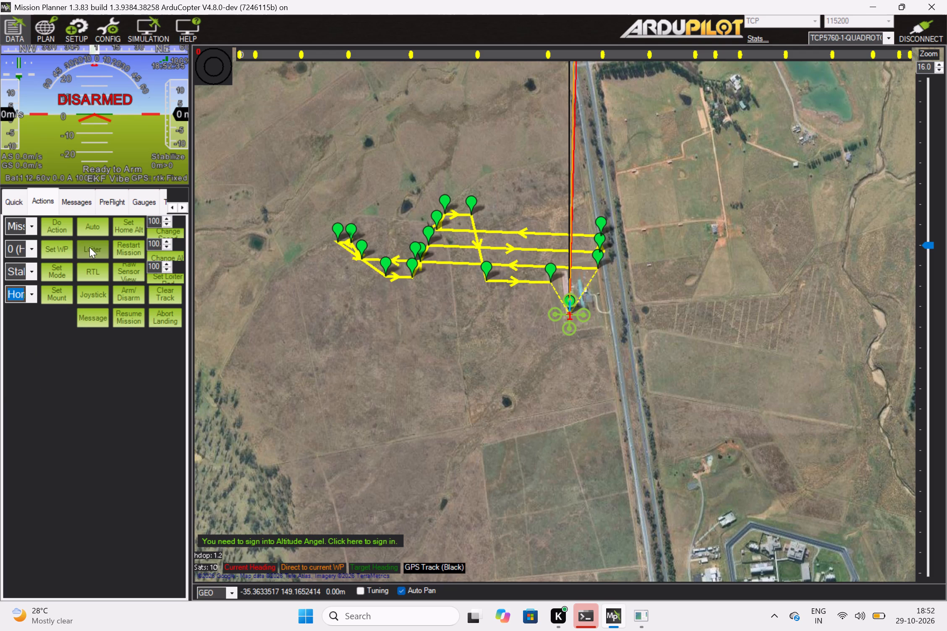
Put the quad in Loiter mode and arm it.
left_click(101, 250)
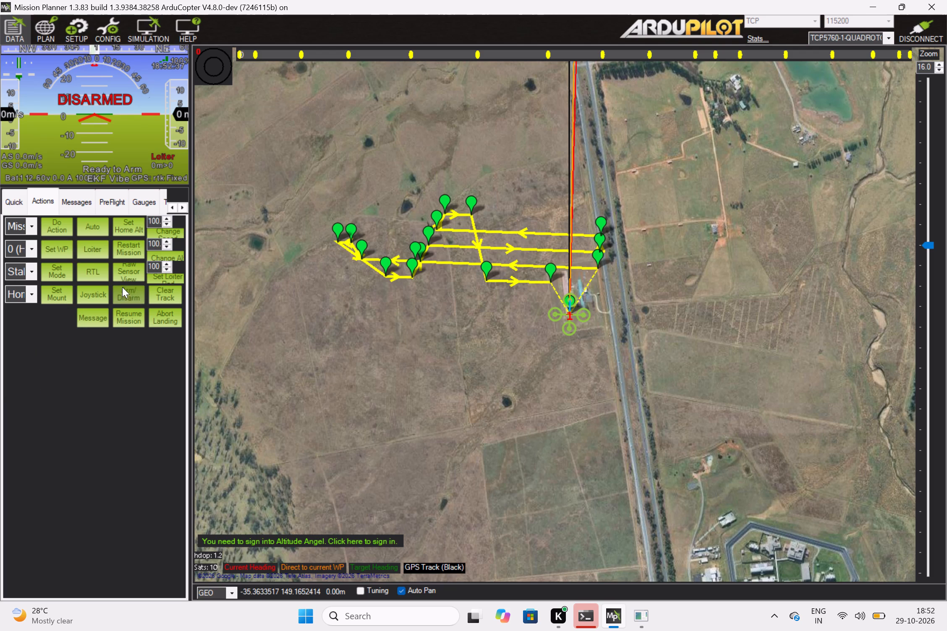
left_click(130, 298)
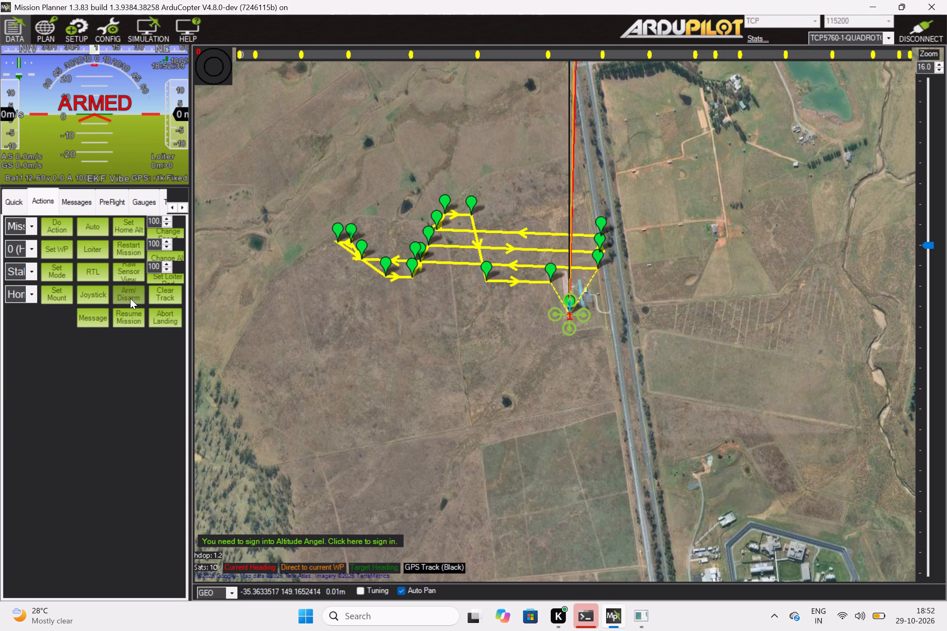
Execute the Mission_Start action so the armed quad flies the survey mission.
left_click(57, 225)
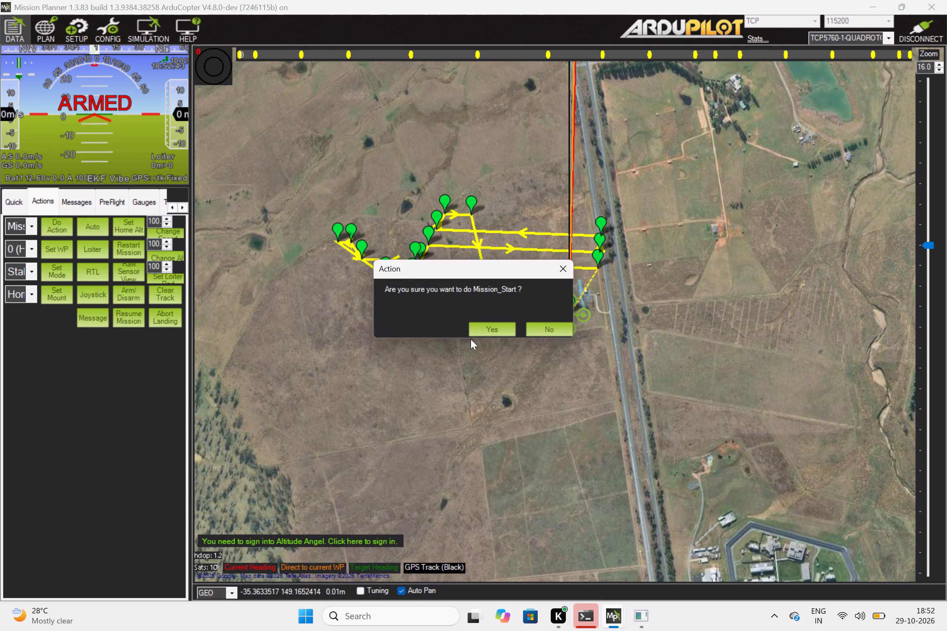
left_click(487, 331)
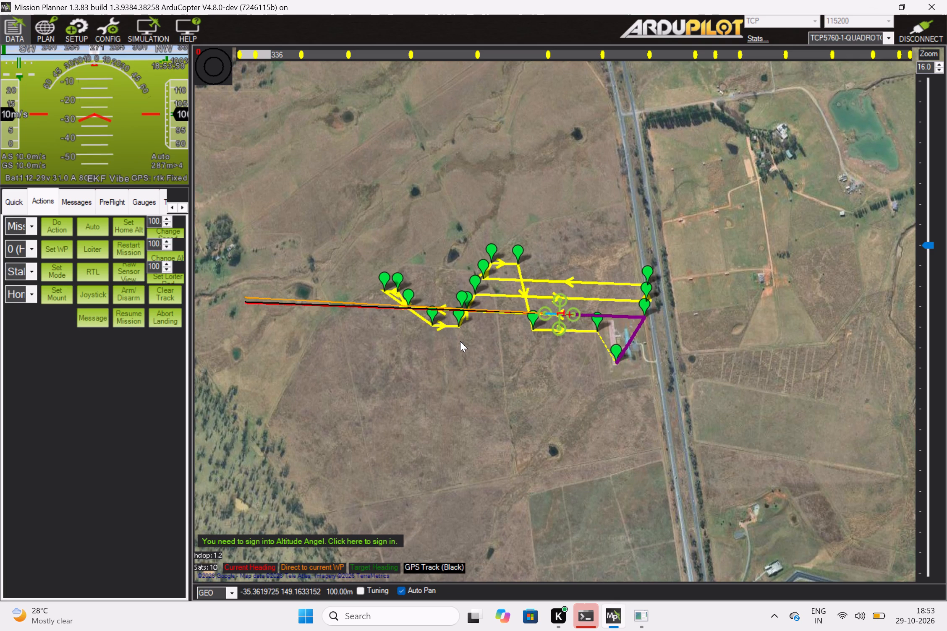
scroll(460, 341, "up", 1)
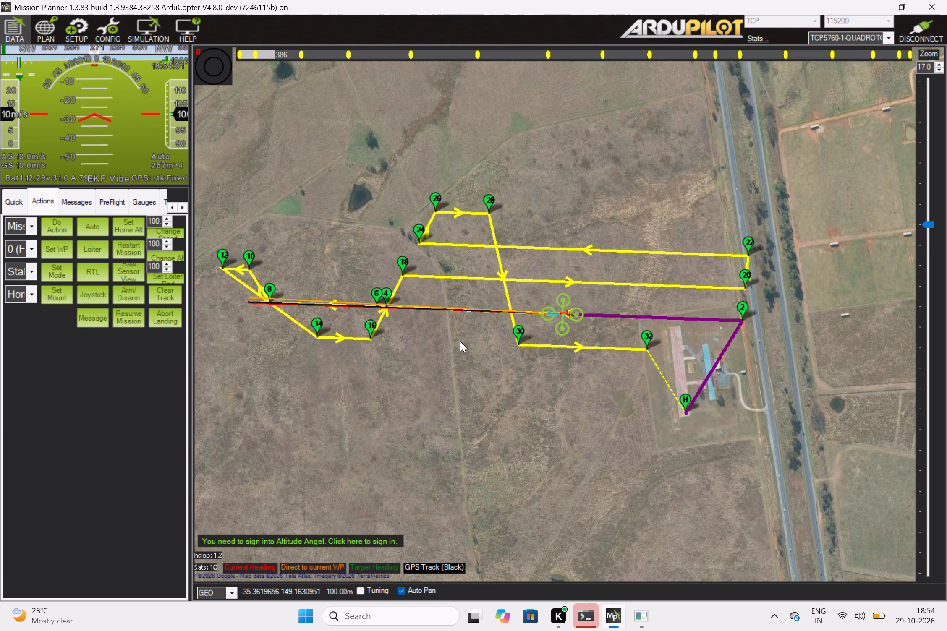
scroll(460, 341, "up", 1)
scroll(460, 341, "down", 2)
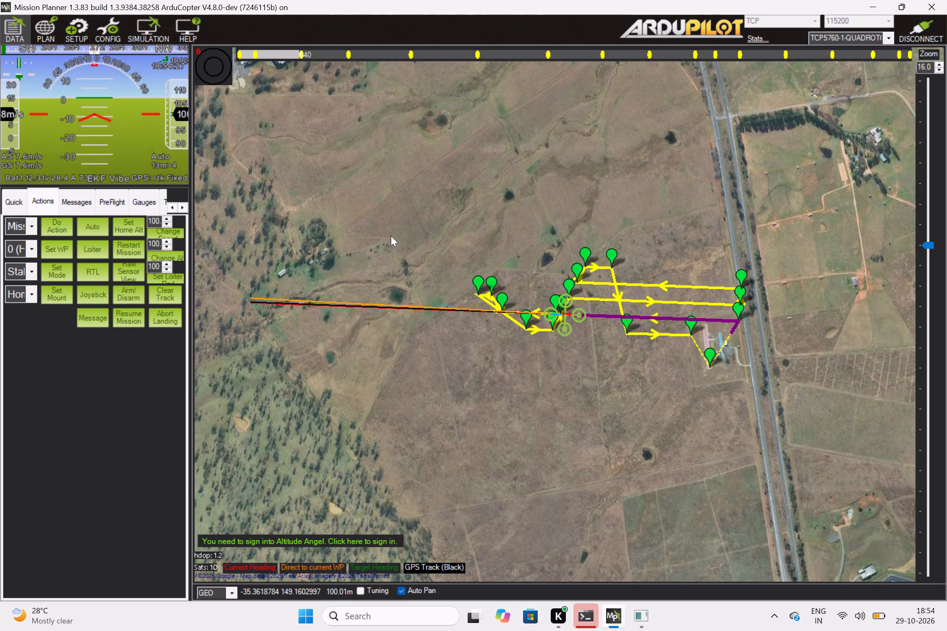
Close the ground station application while the survey mission is in progress.
left_click(934, 0)
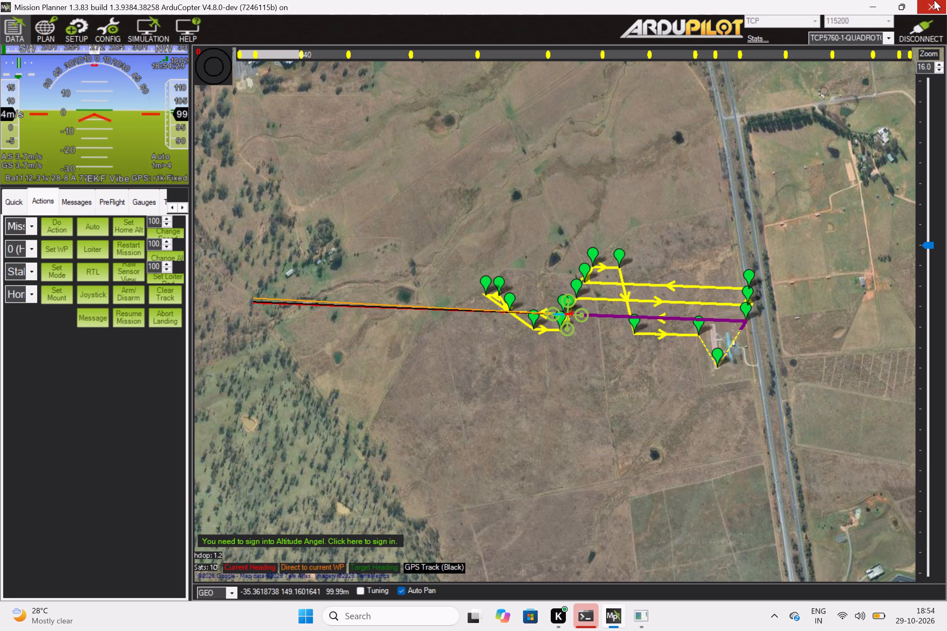